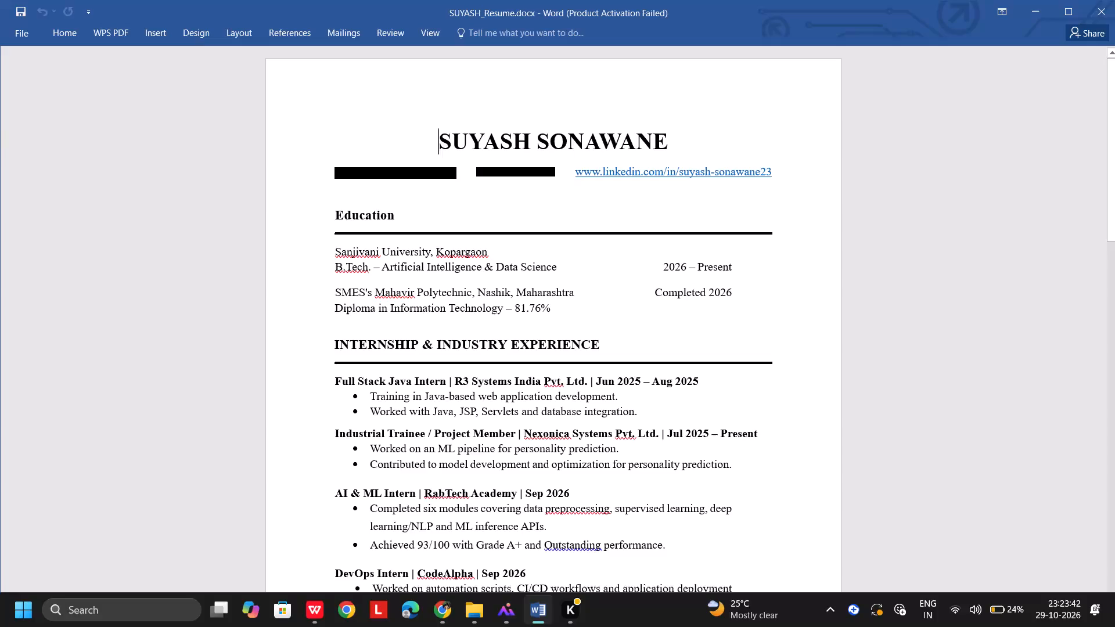
Review the resume's sections across both pages, from the education section through to technical skills.
scroll(621, 292, "down", 14)
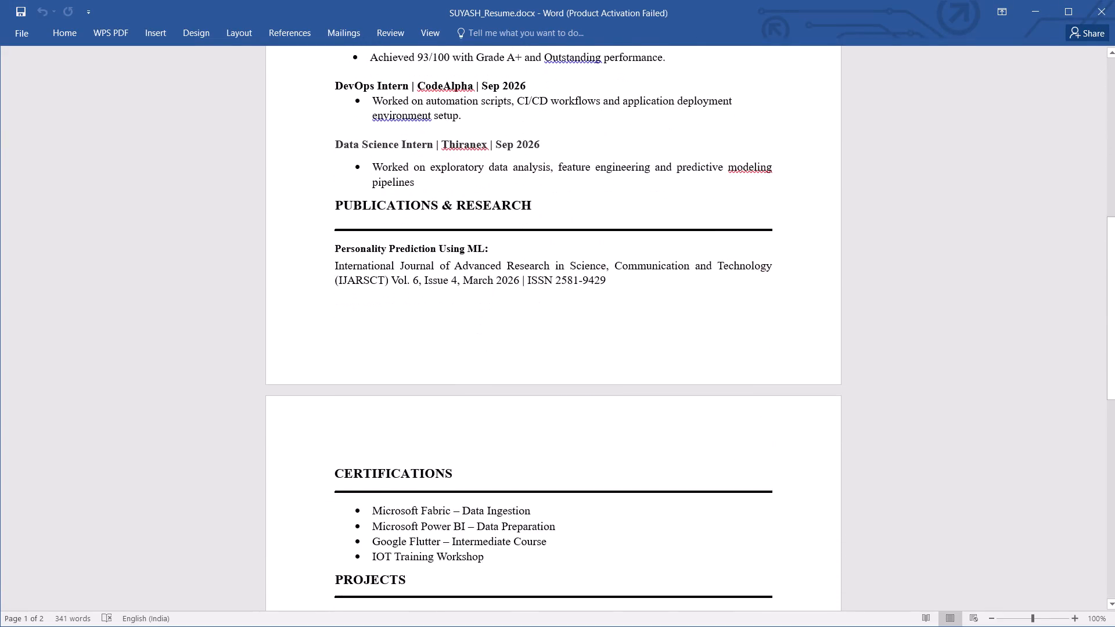
scroll(619, 292, "down", 19)
scroll(619, 292, "up", 4)
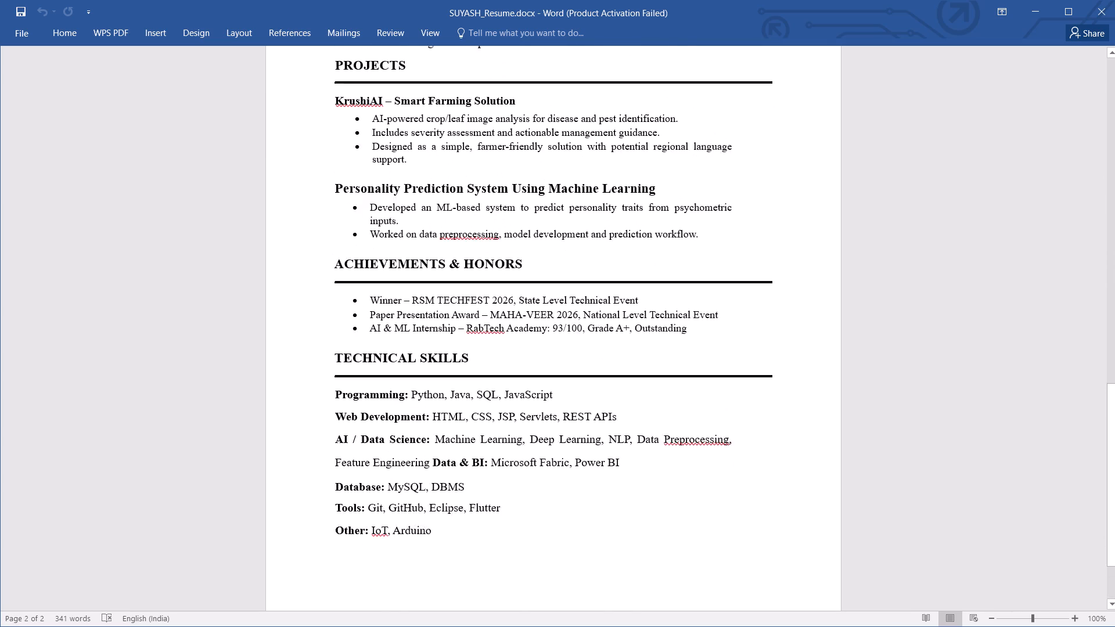
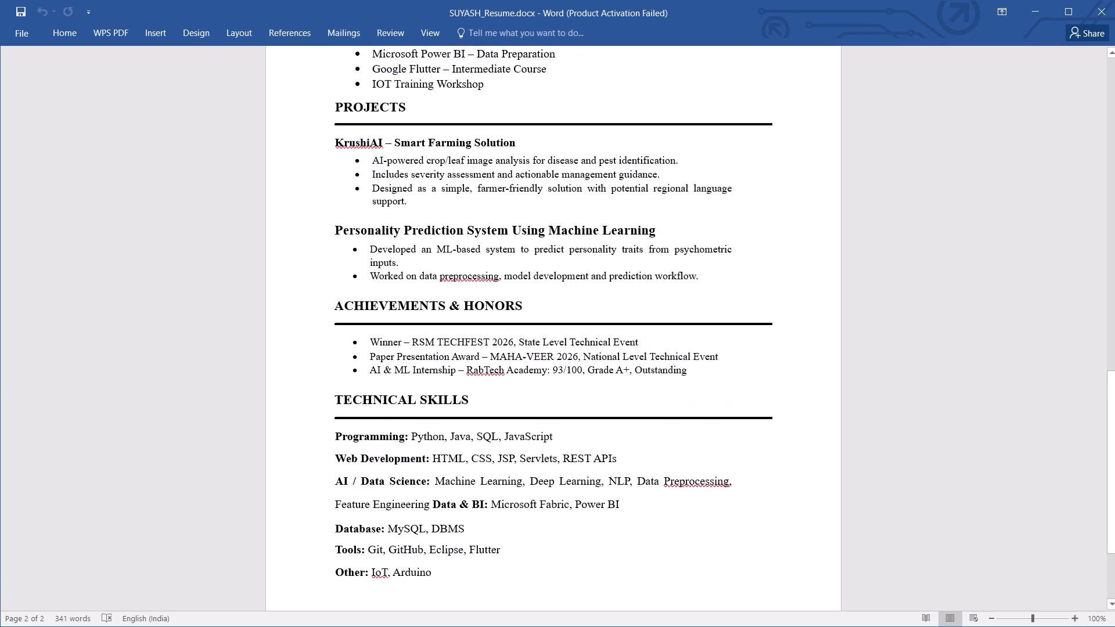
Review the two-page résumé from the Technical Skills section back up to the Education section and name header.
scroll(475, 227, "up", 14)
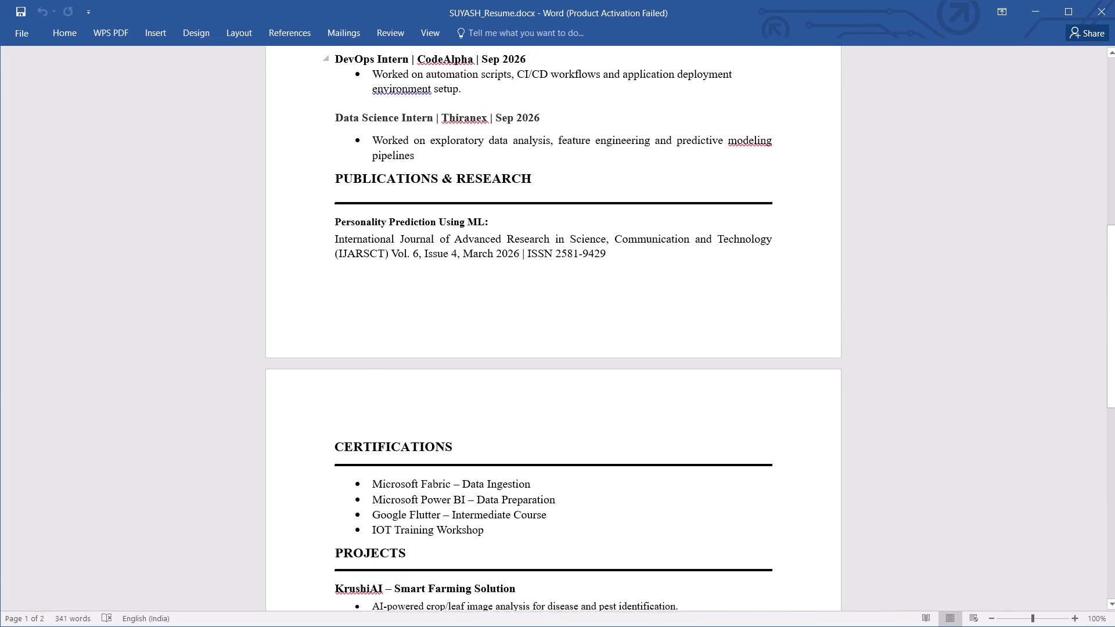
scroll(476, 224, "up", 3)
scroll(476, 224, "down", 3)
scroll(476, 224, "up", 8)
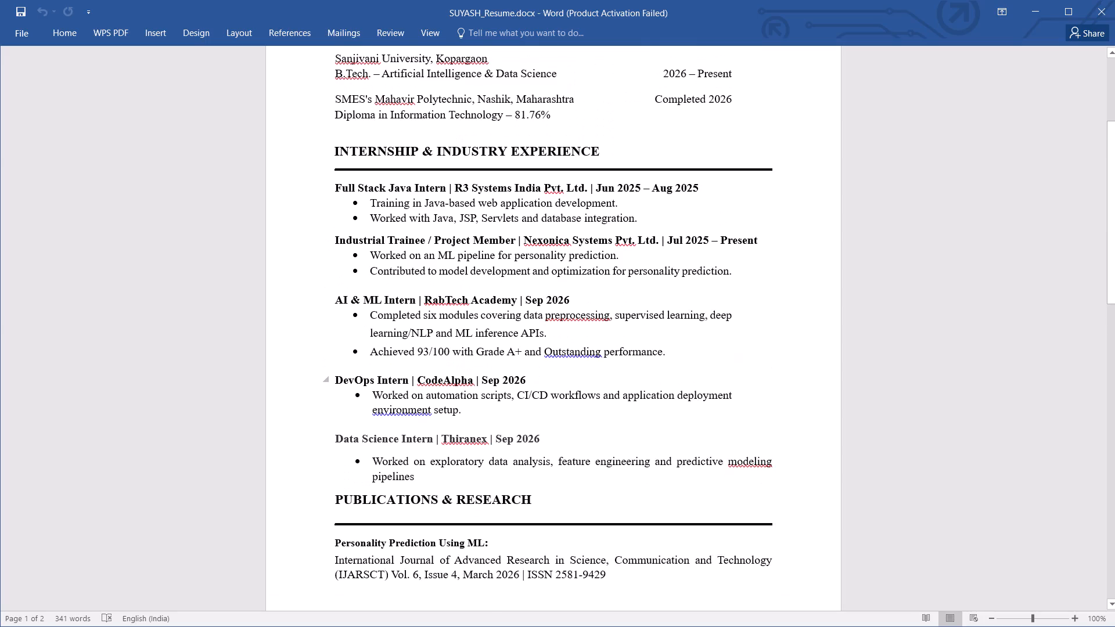
scroll(476, 224, "up", 3)
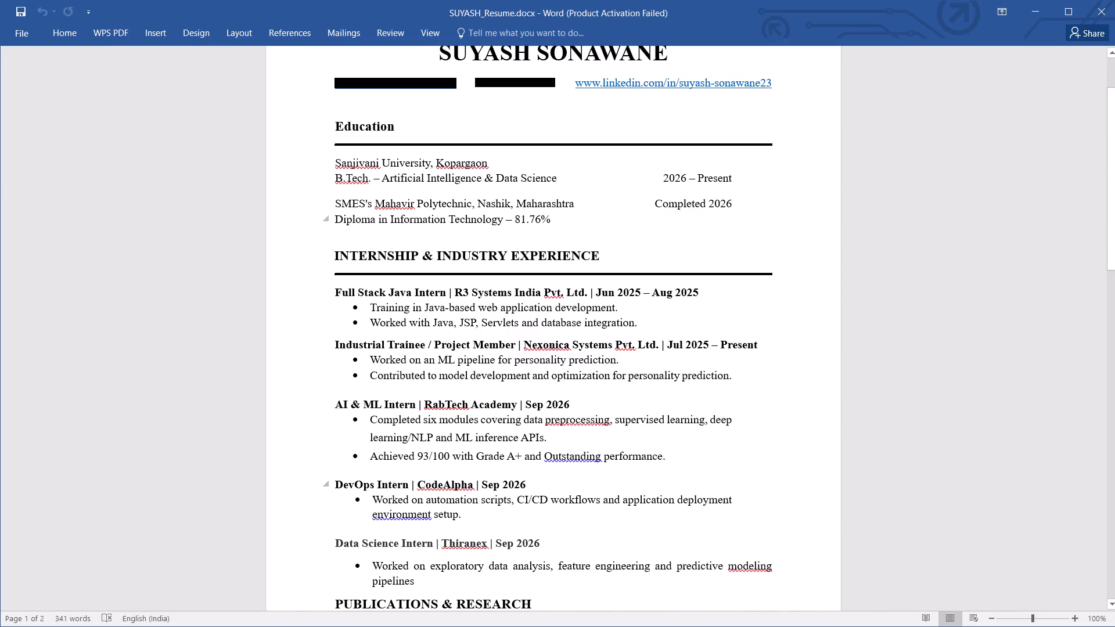
Shrink the font of the entire résumé text by one size increment.
key("ctrl+a")
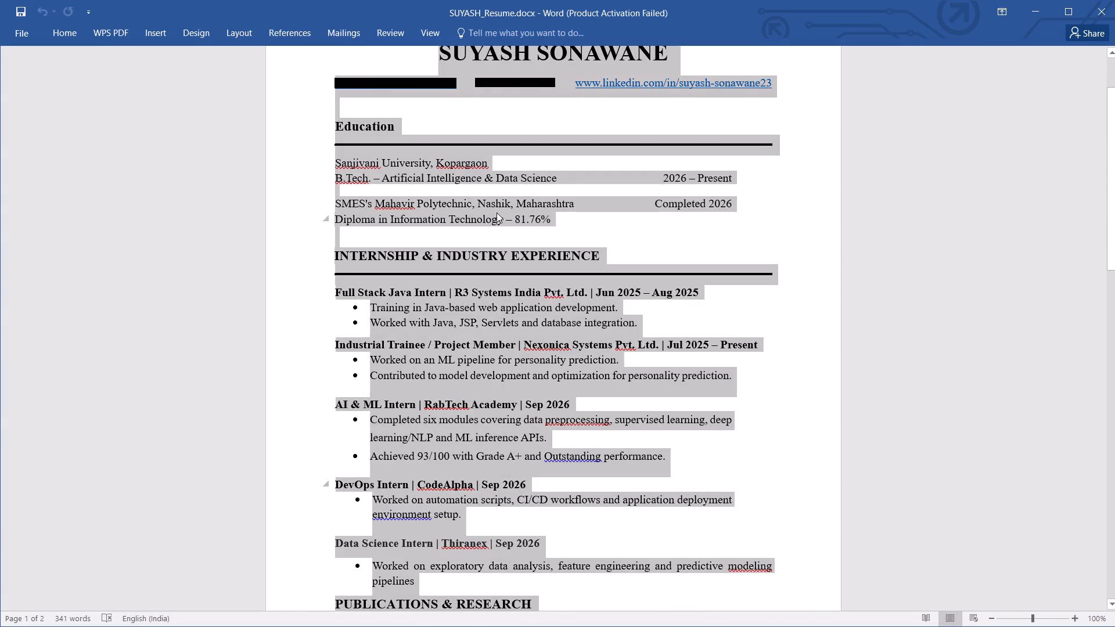
left_click(73, 30)
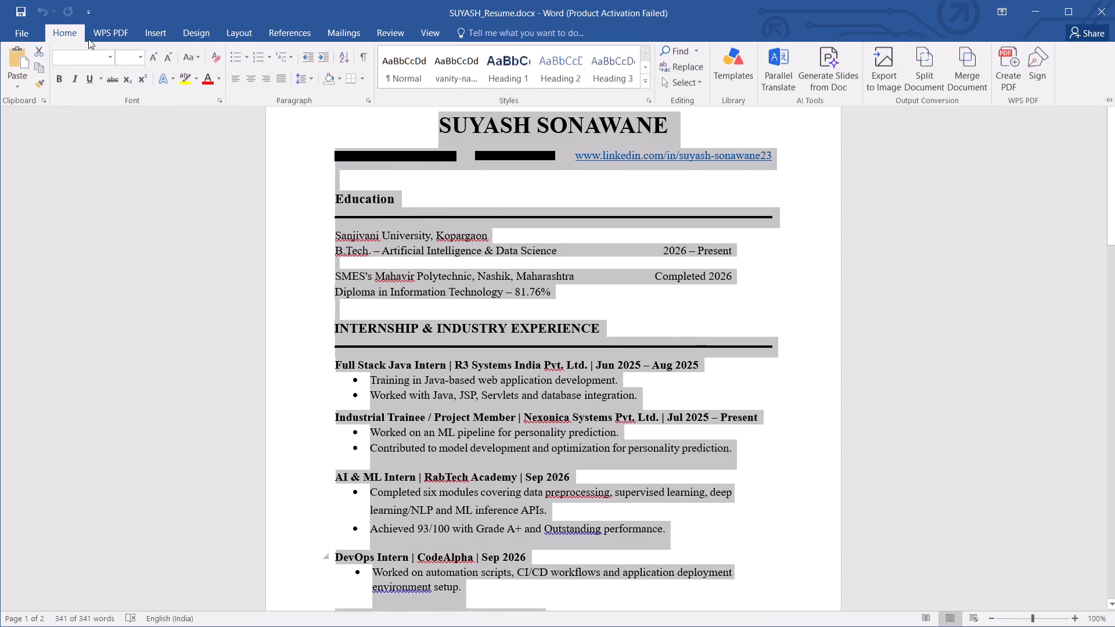
left_click(165, 61)
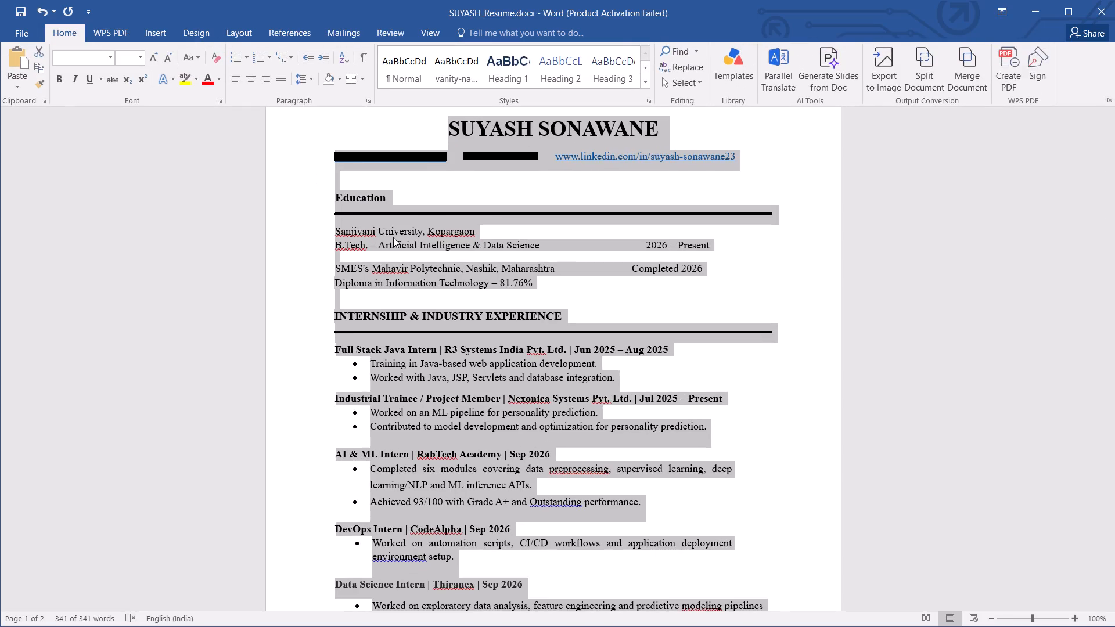
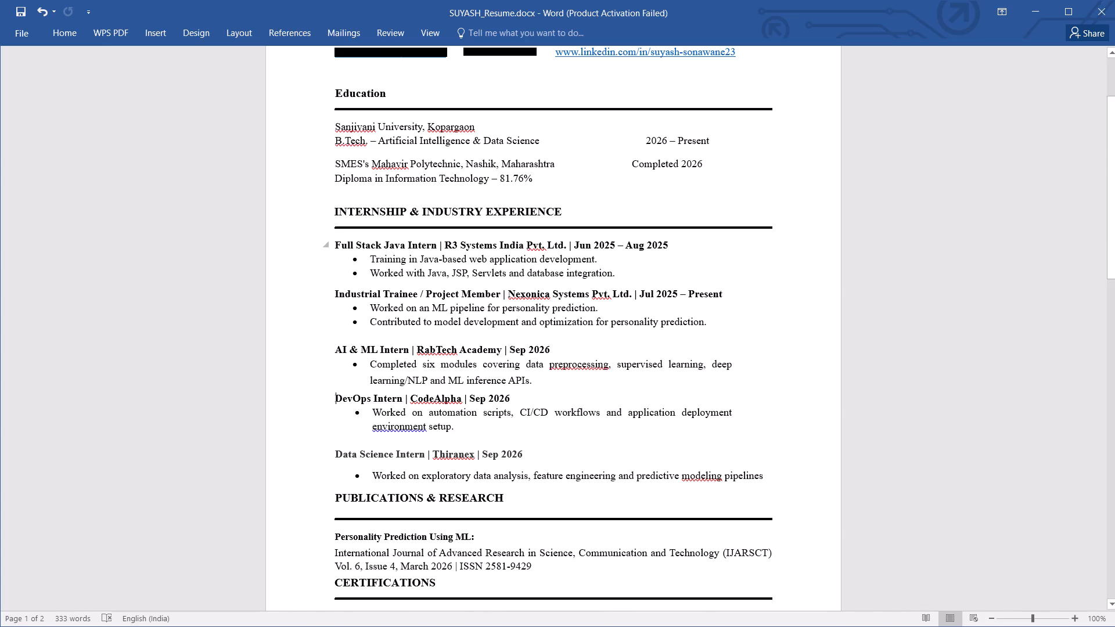
Delete the "AI & ML Internship – RabTech Academy" bullet from the Achievements & Honors section on the second page.
scroll(469, 370, "down", 3)
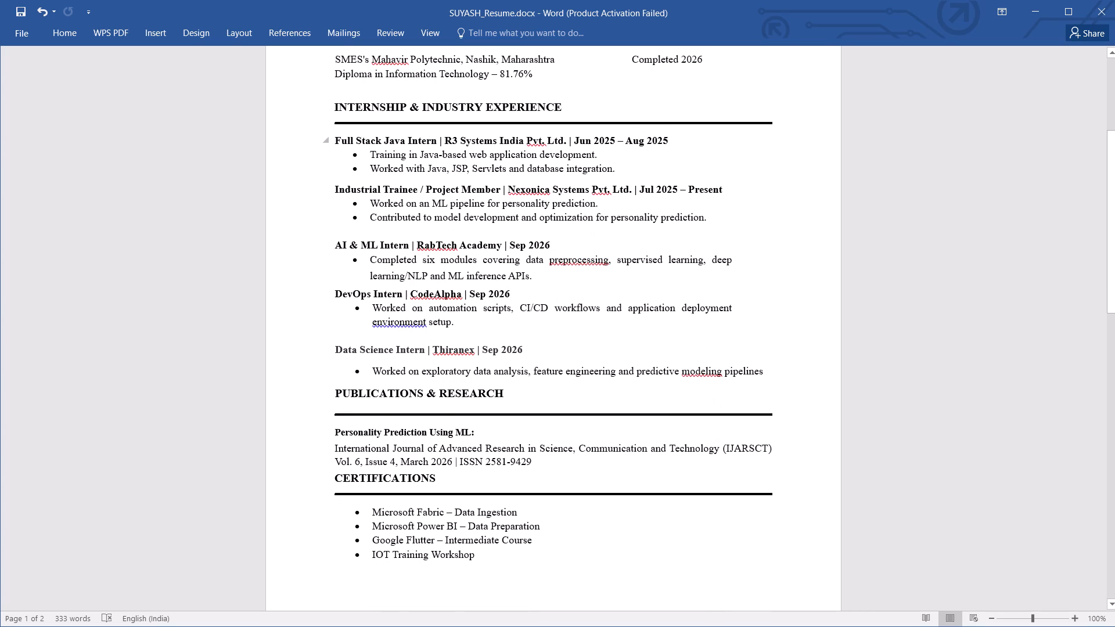
scroll(467, 366, "down", 3)
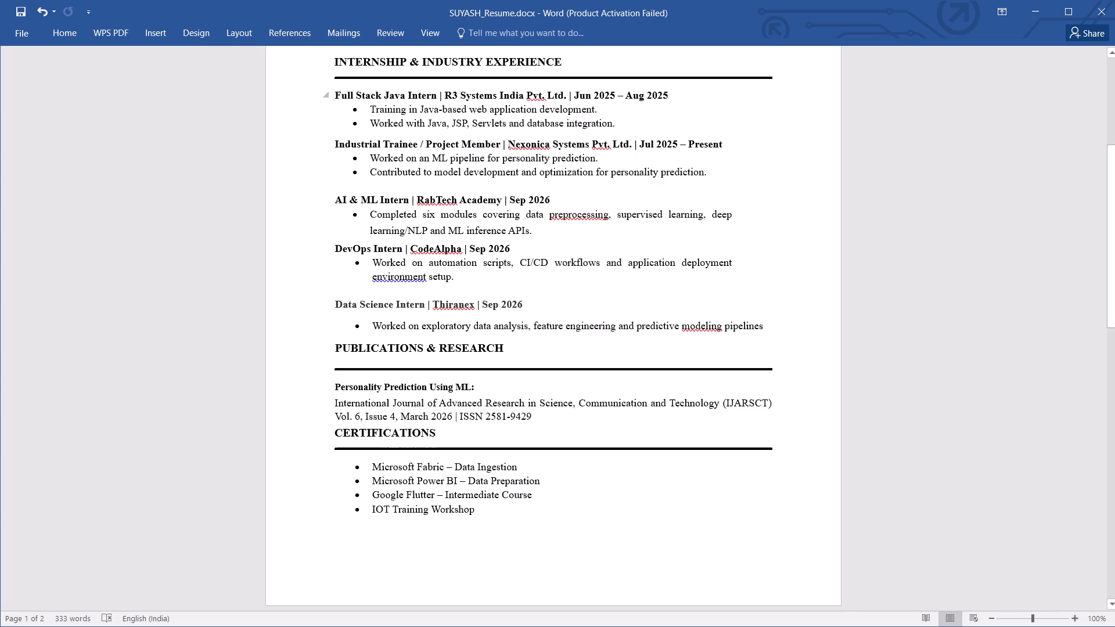
scroll(467, 366, "down", 9)
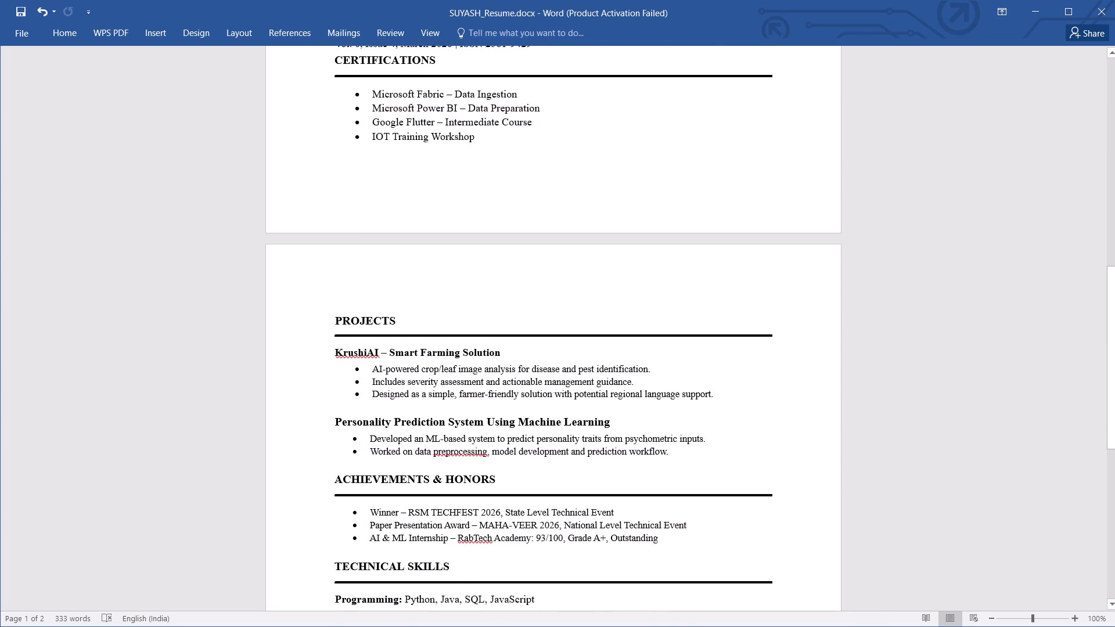
scroll(467, 366, "down", 5)
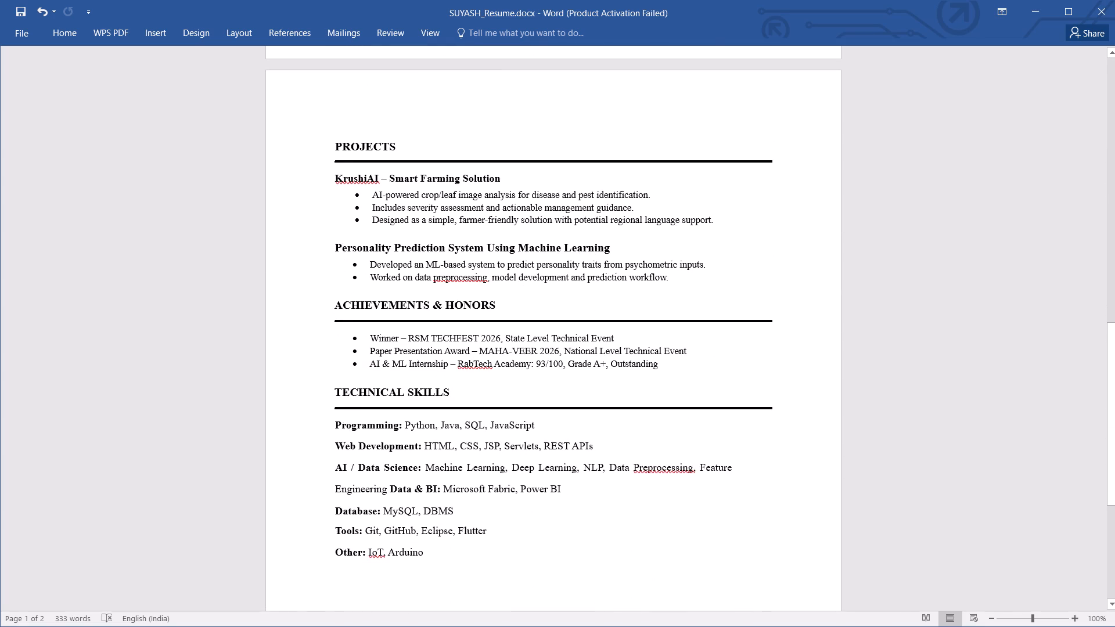
double_click(486, 366)
left_click(486, 366)
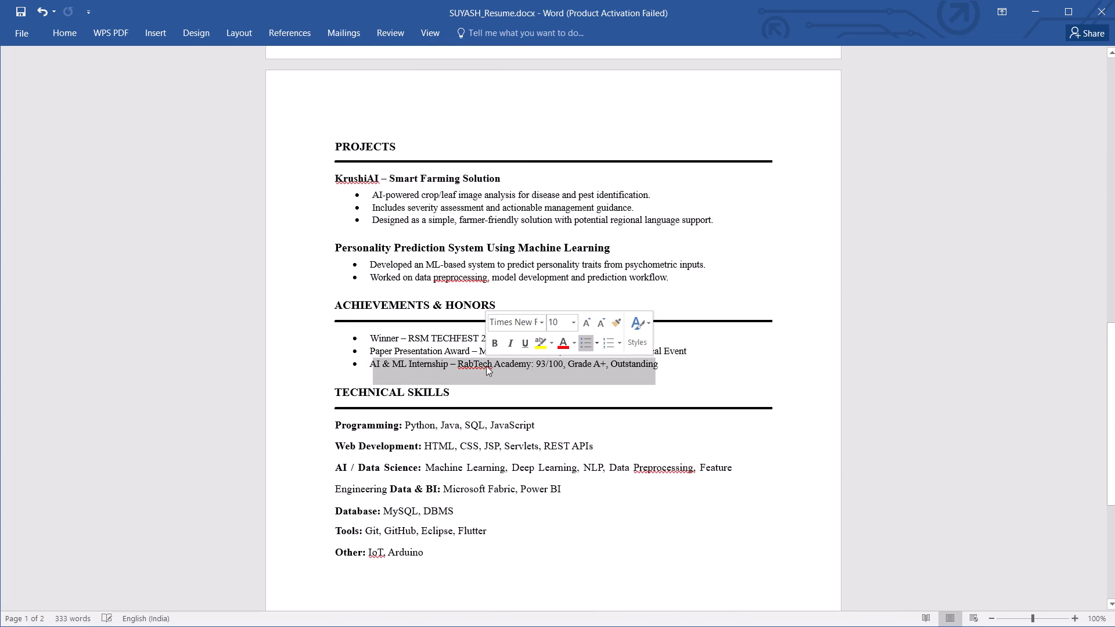
key("BackSpace")
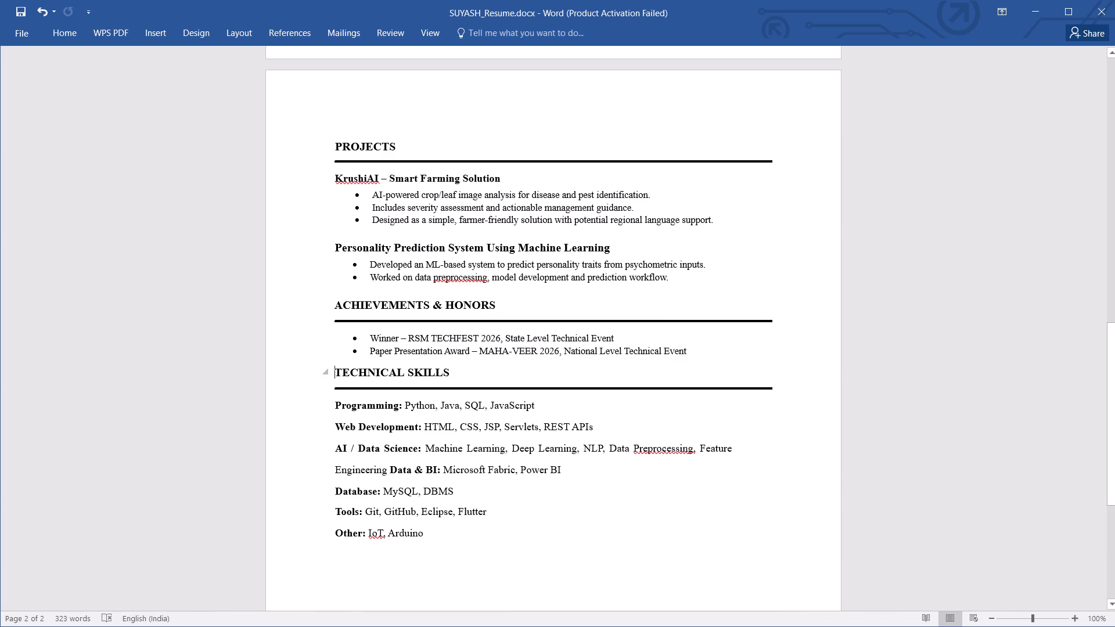
Review both pages of the résumé, from the name header to Technical Skills, for content that can be condensed.
scroll(486, 366, "up", 7)
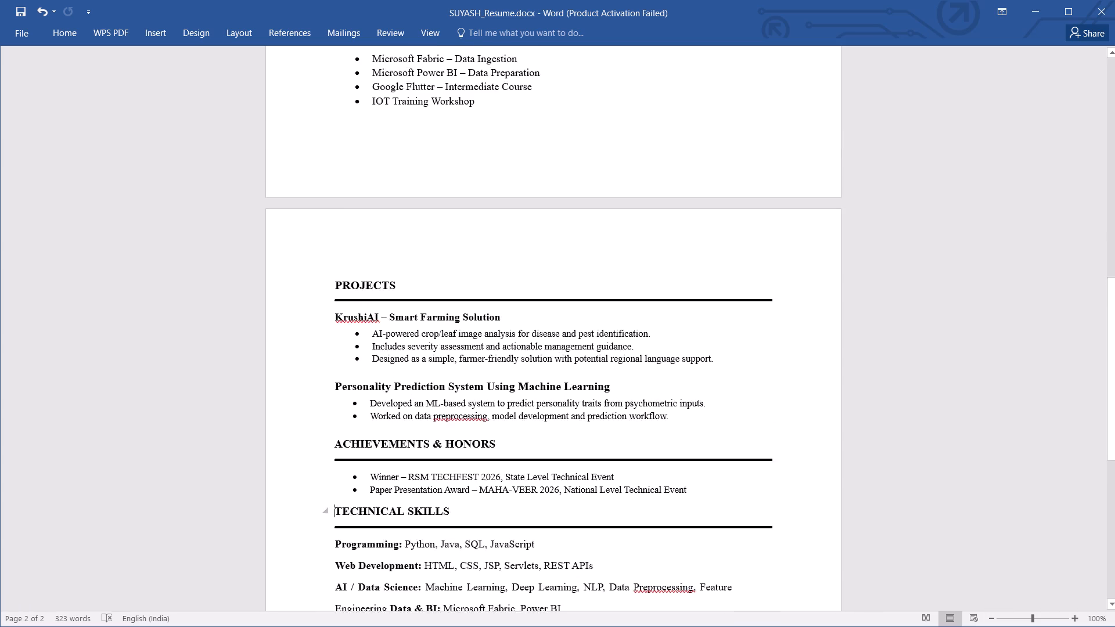
scroll(487, 365, "up", 12)
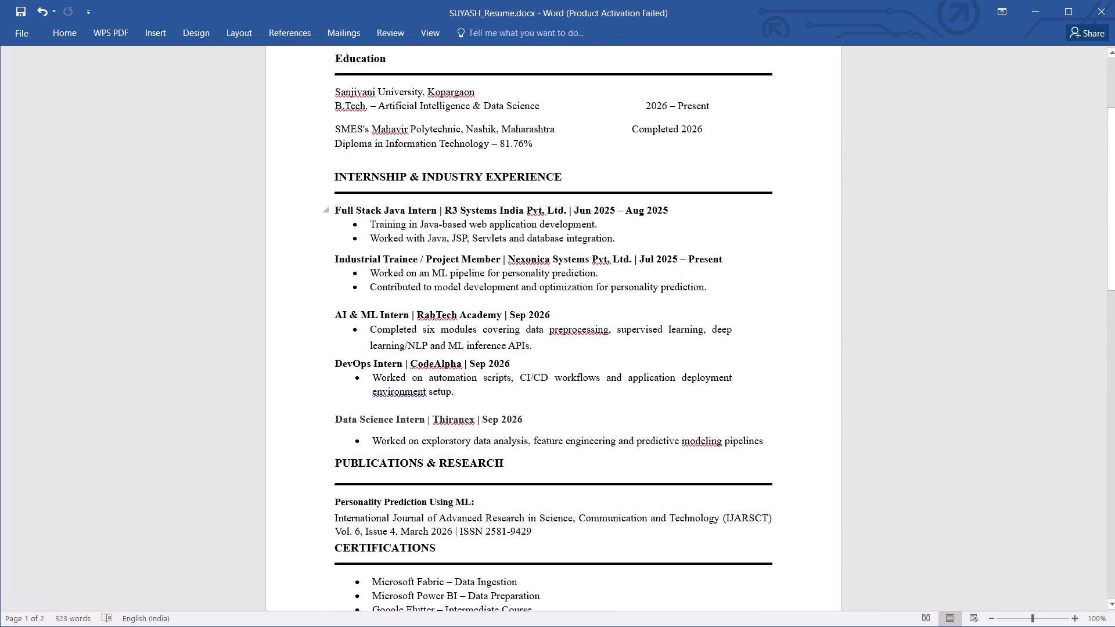
scroll(474, 361, "up", 1)
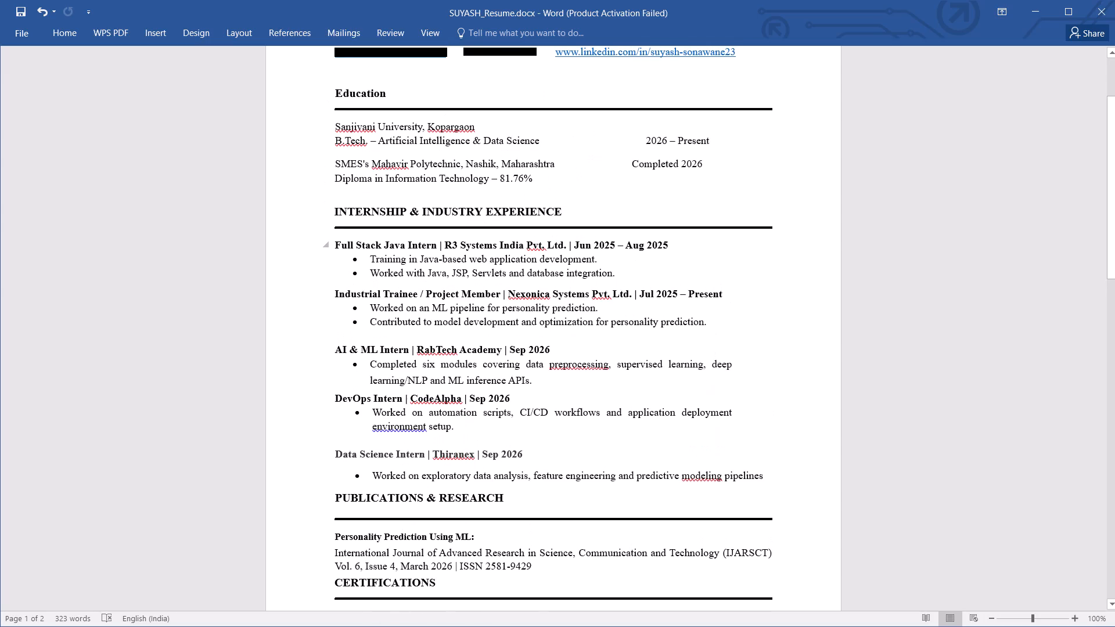
scroll(500, 302, "down", 3)
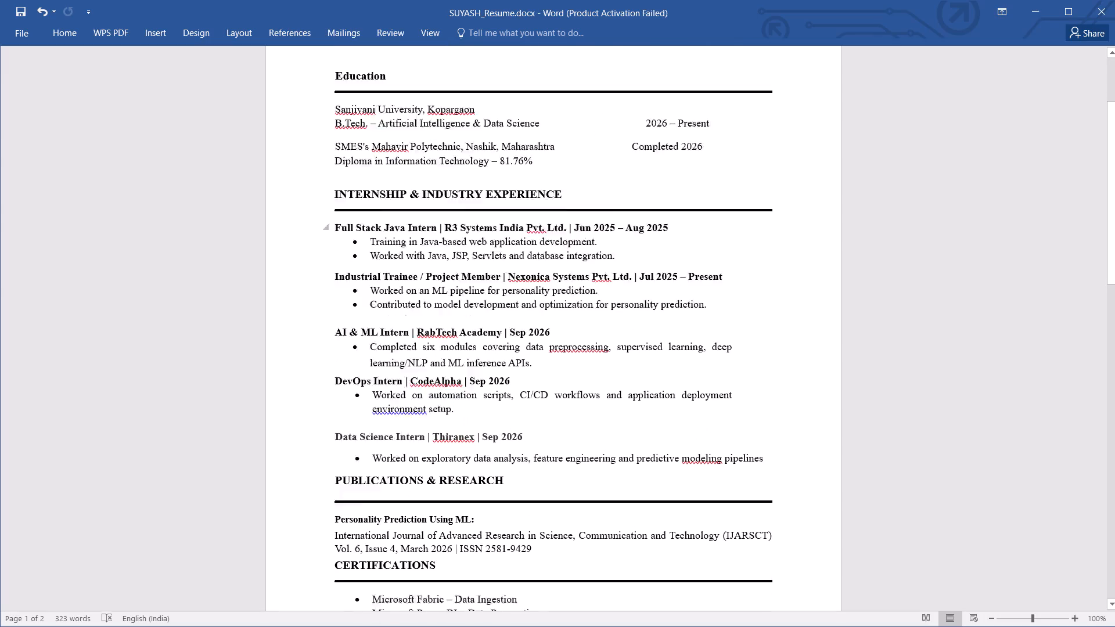
scroll(500, 302, "down", 16)
scroll(500, 302, "down", 6)
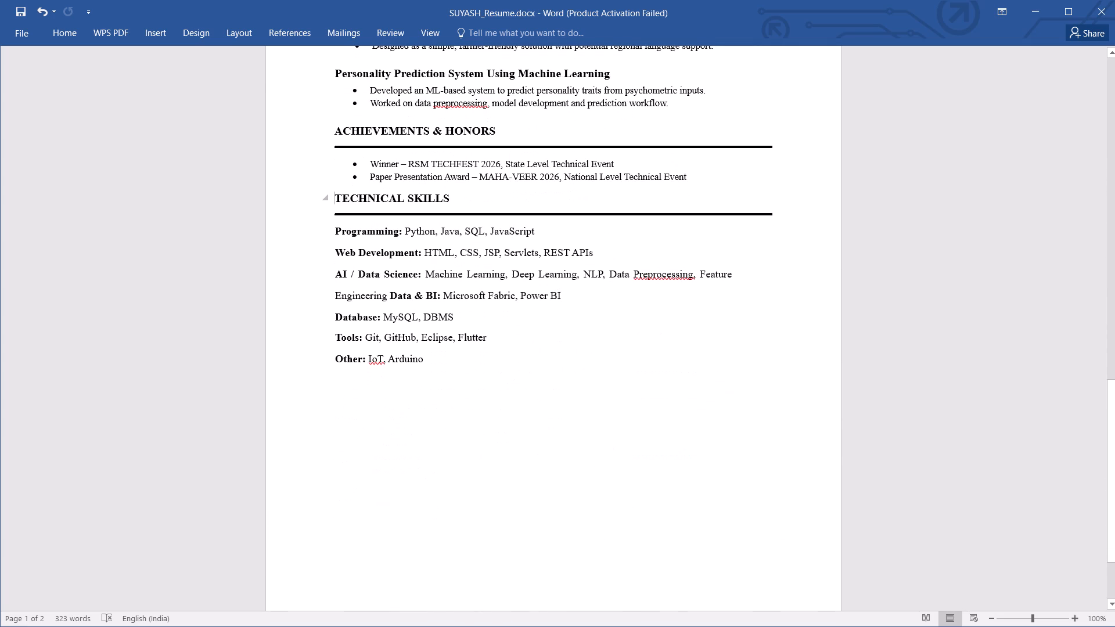
scroll(500, 302, "up", 14)
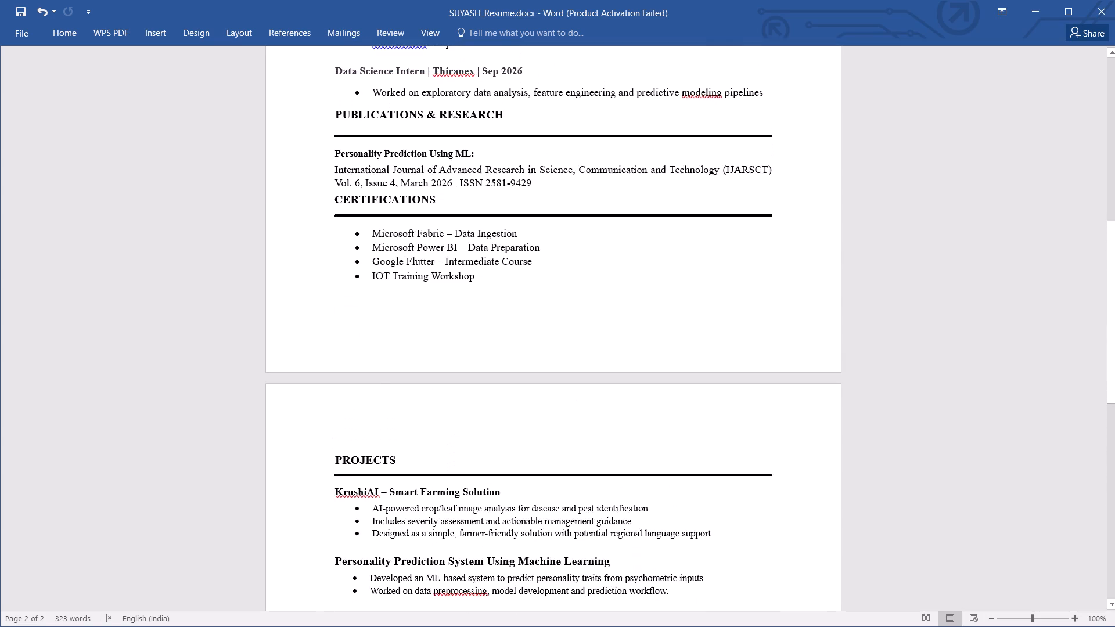
scroll(500, 302, "up", 10)
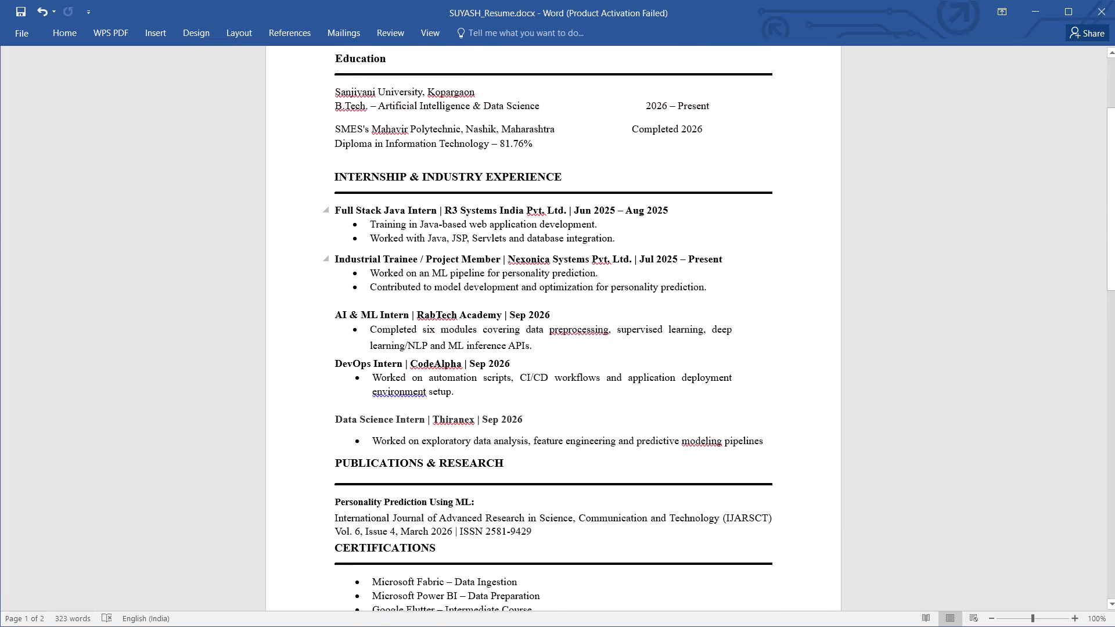
scroll(531, 254, "up", 3)
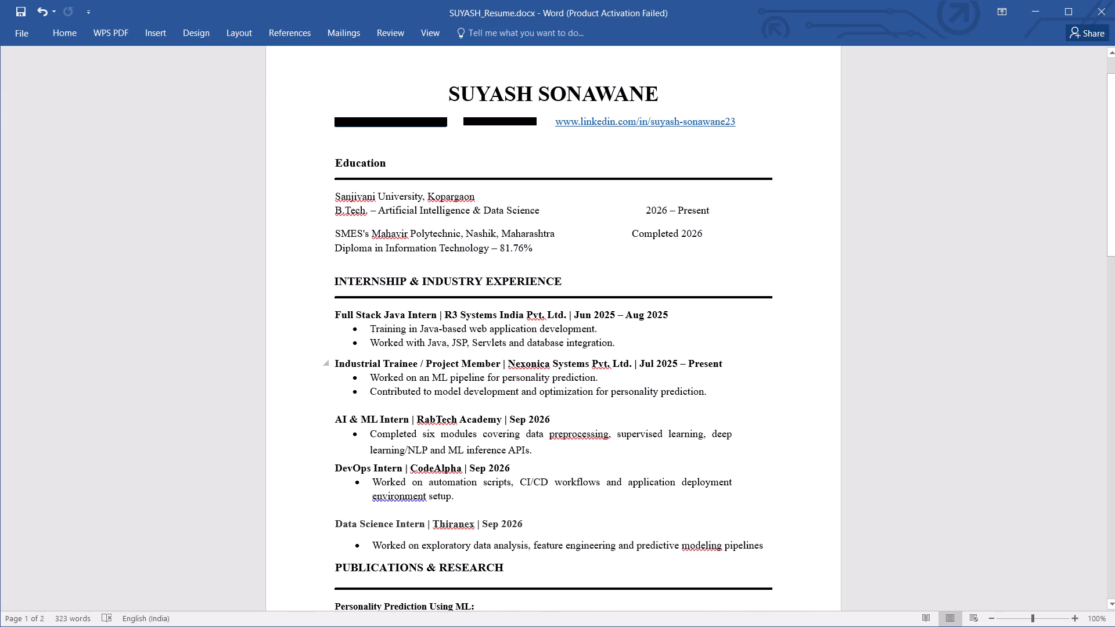
Merge the two Full Stack Java Intern bullets into one, replacing the full stop after "development" with " & ".
left_click(371, 341)
key("BackSpace")
key("BackSpace")
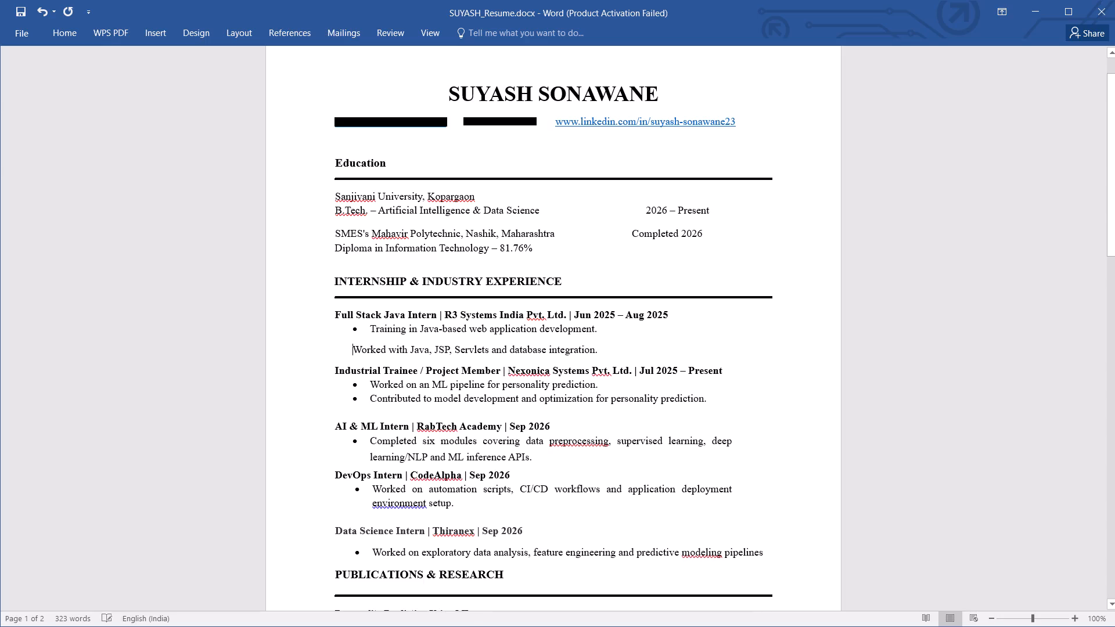
key("BackSpace")
key("BackSpace")
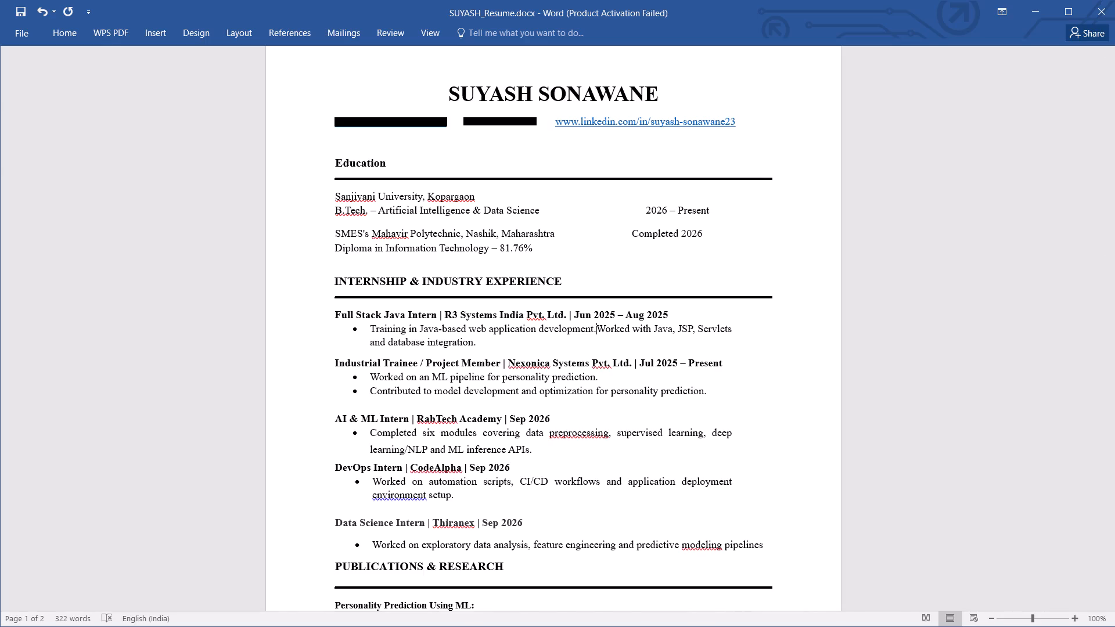
key("BackSpace")
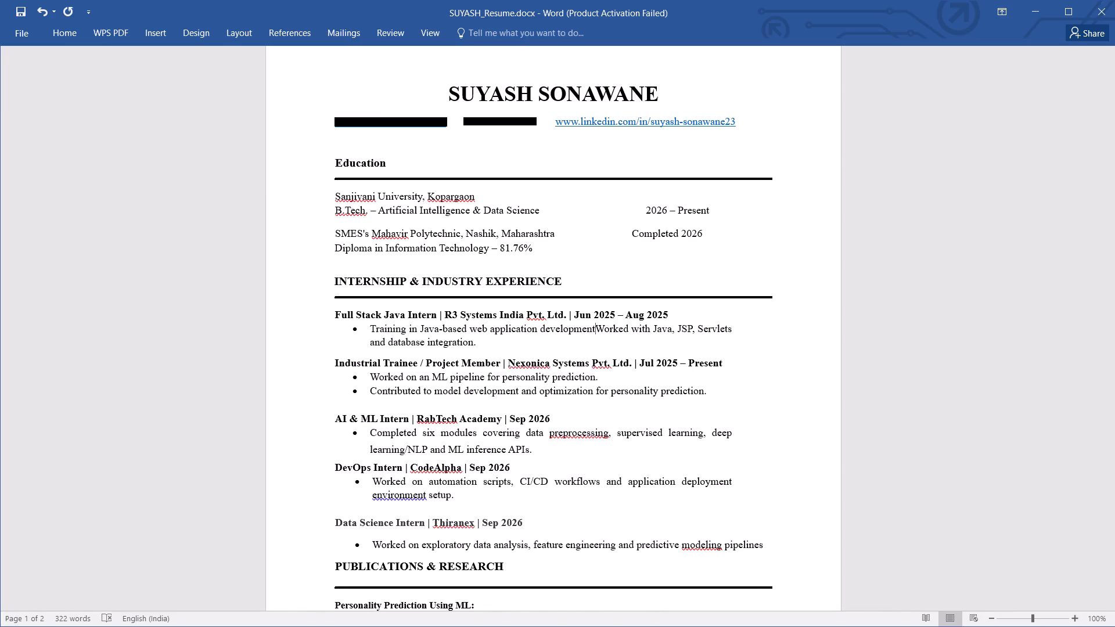
key("space")
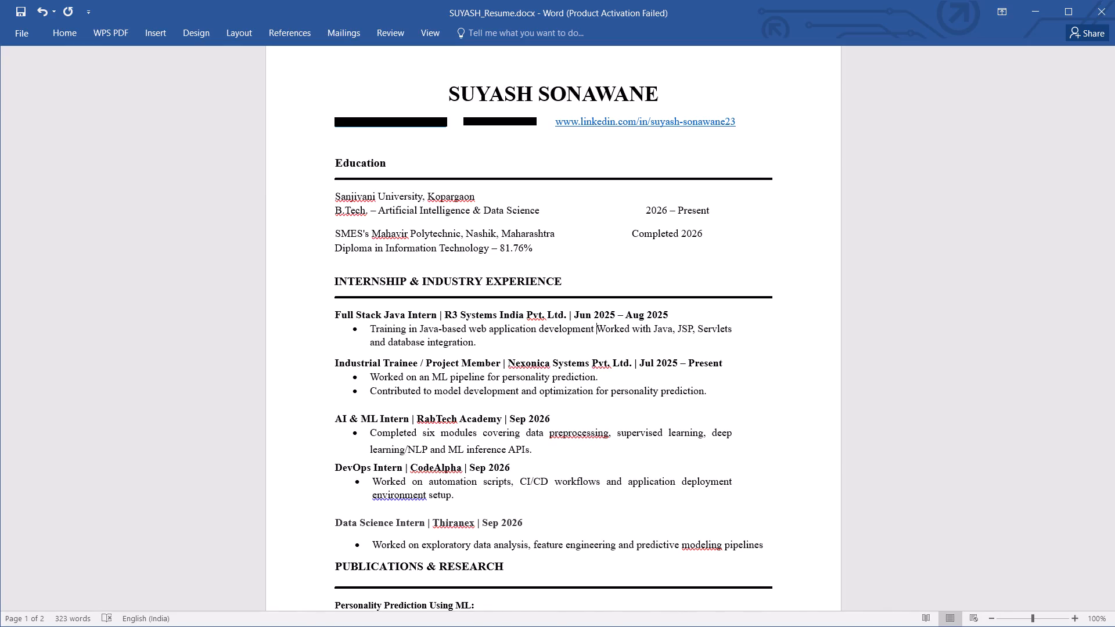
key("shift+ampersand")
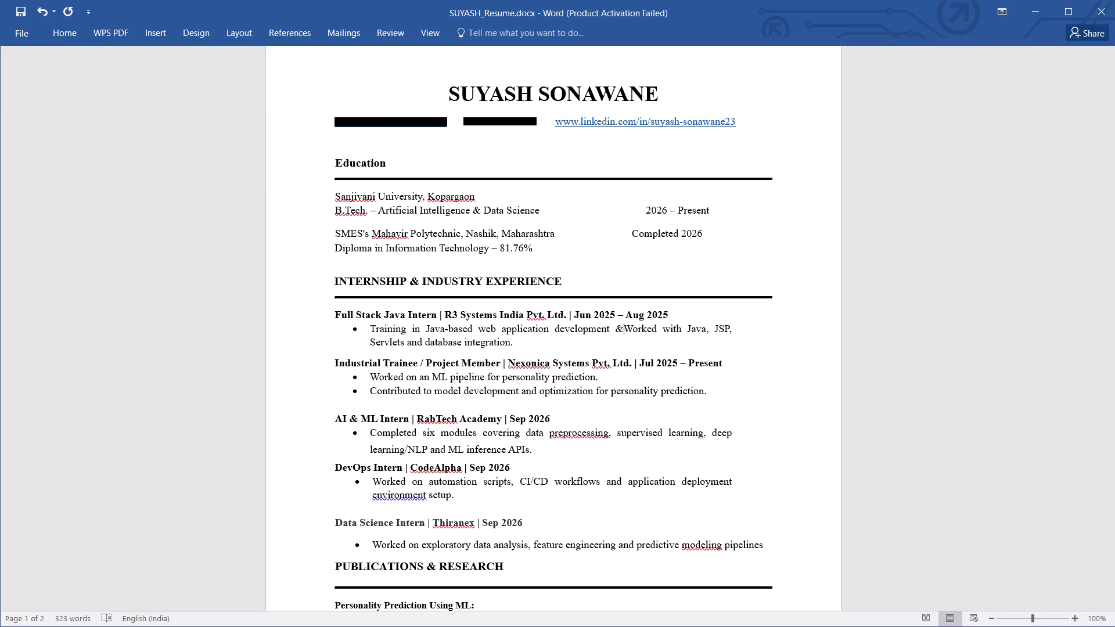
key("space")
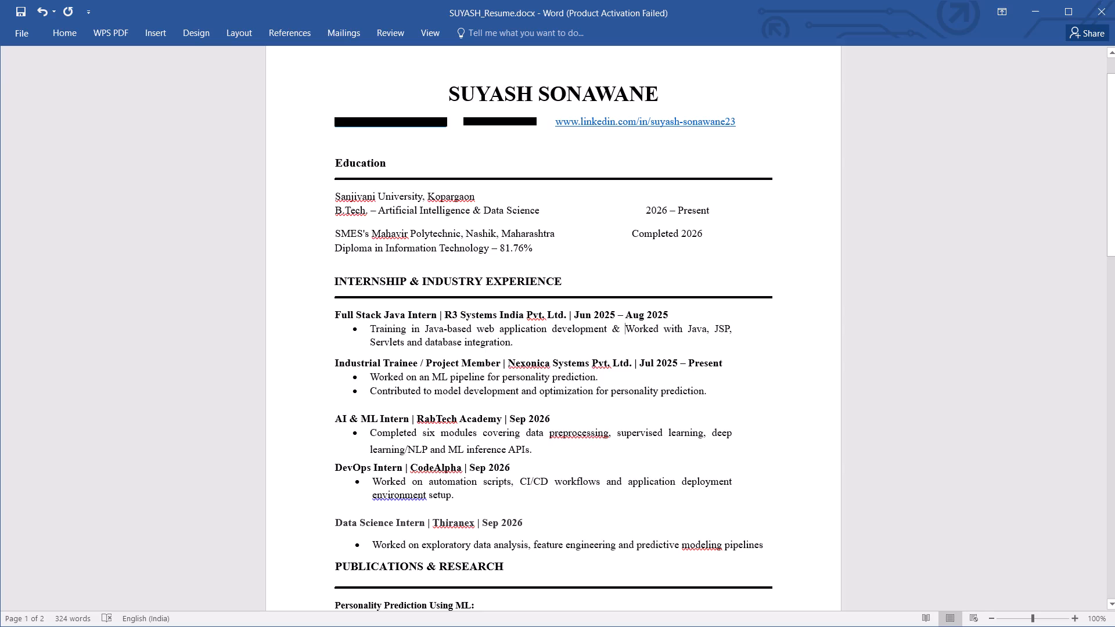
Merge the two Industrial Trainee / Project Member bullets into one, replacing the full stop after the first "prediction" with " & ".
left_click(362, 396)
key("BackSpace")
key("BackSpace")
key("BackSpace")
key("BackSpace")
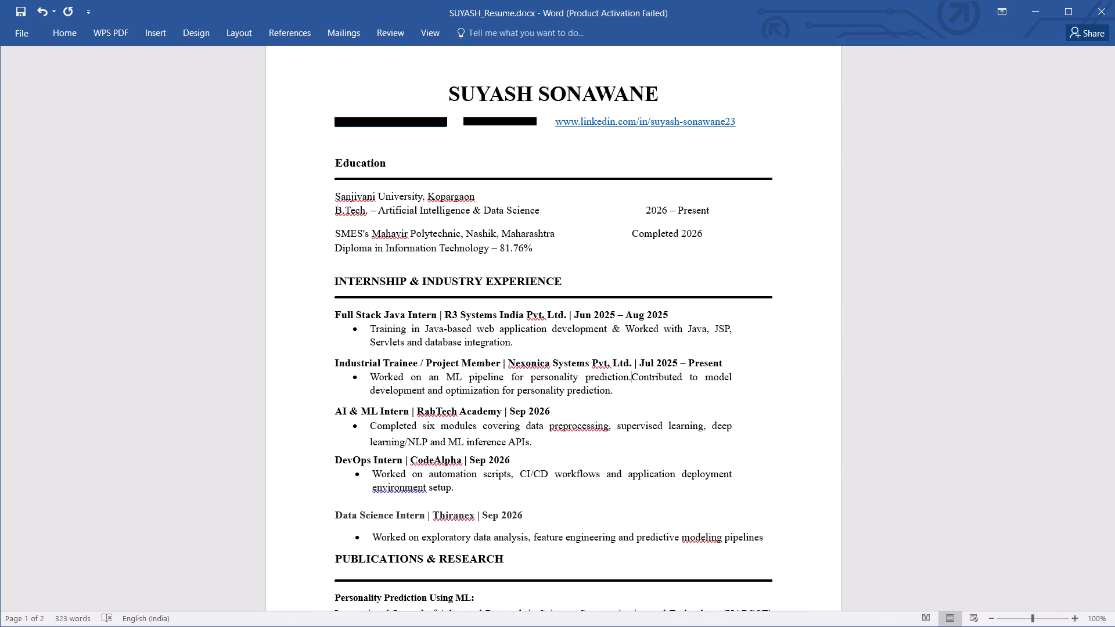
key("space")
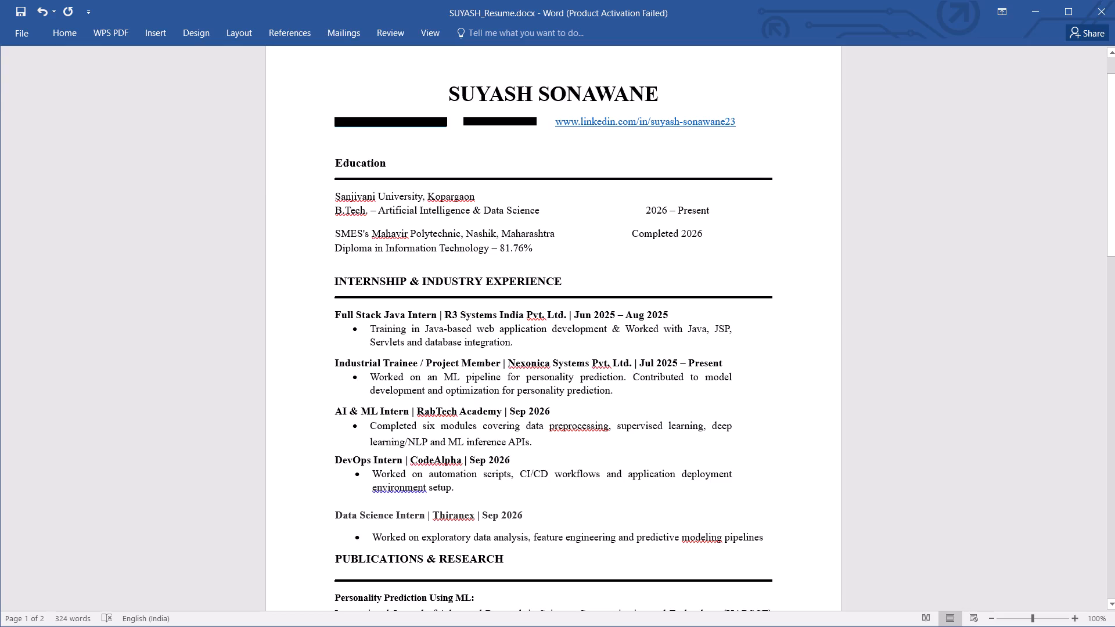
key("BackSpace")
key("BackSpace")
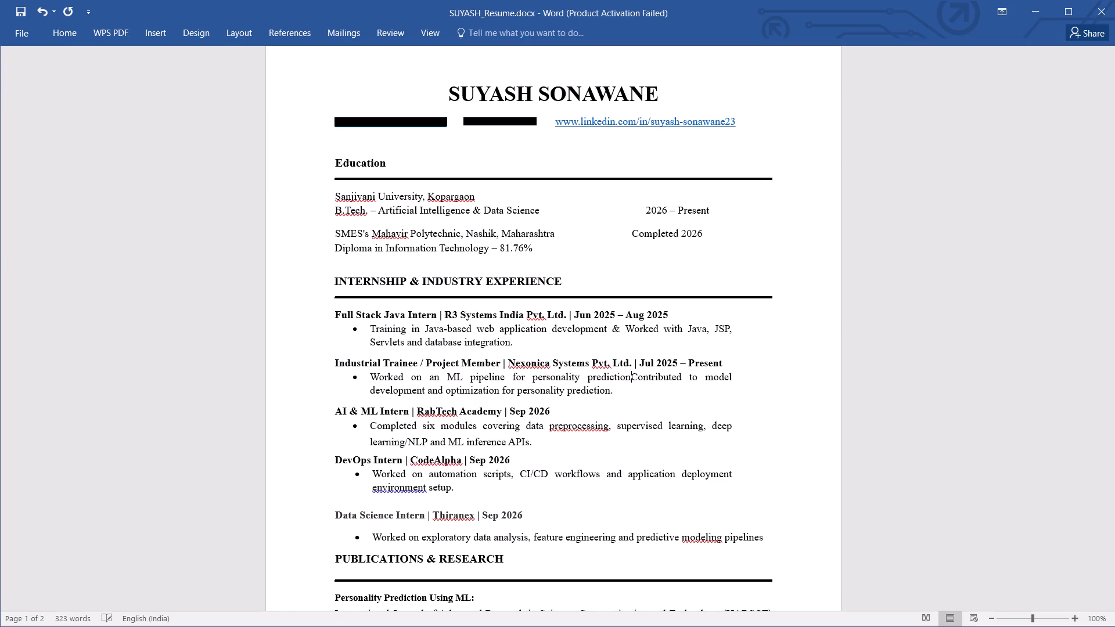
key("space")
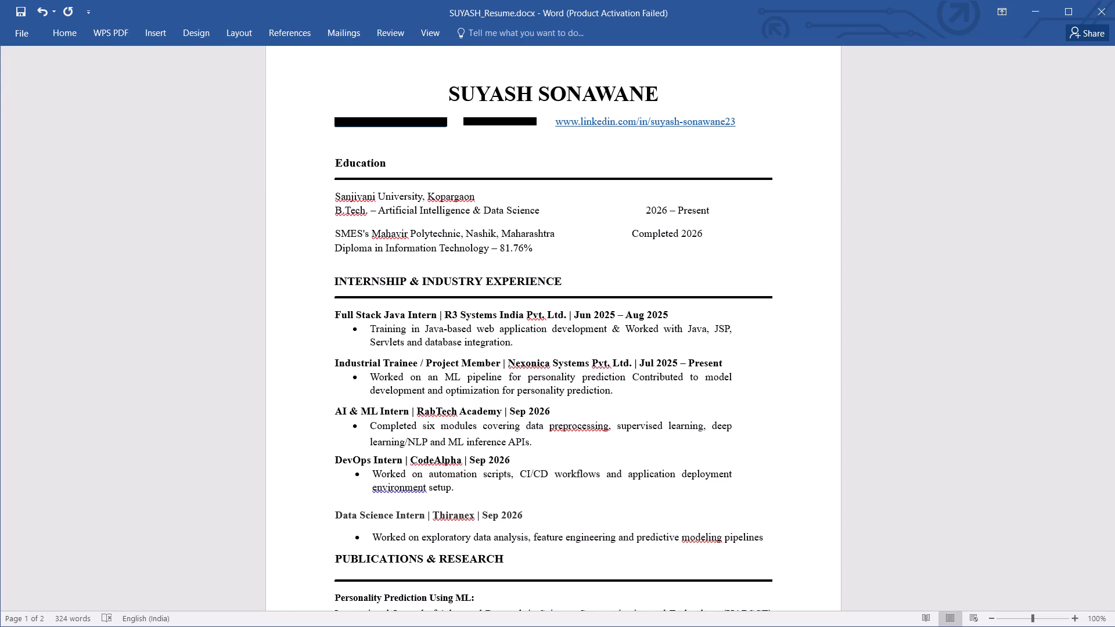
key("shift+ampersand")
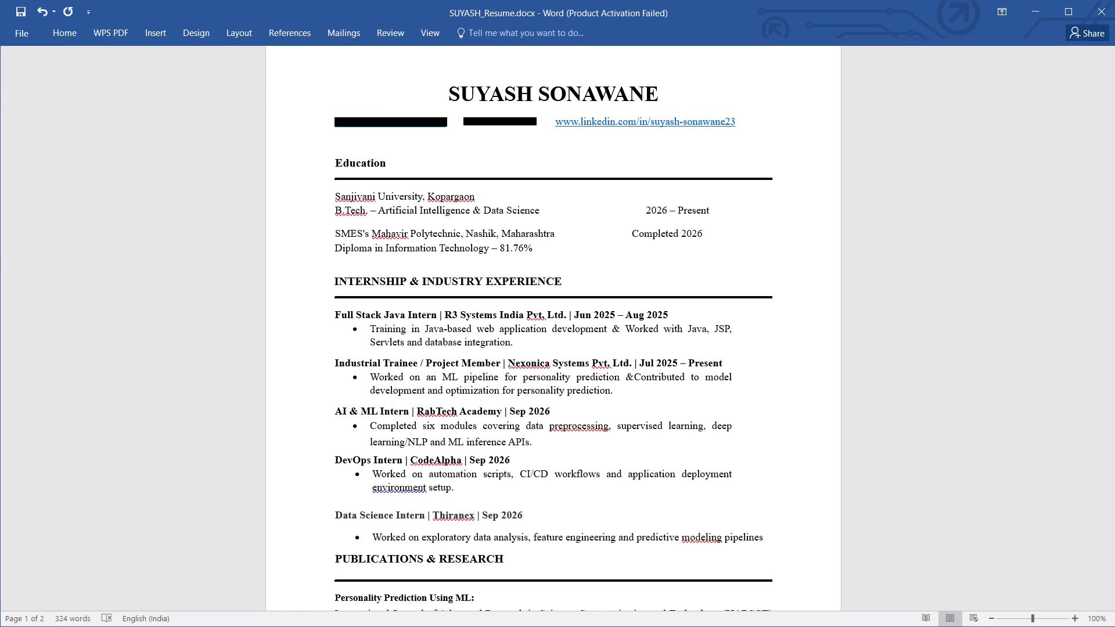
key("space")
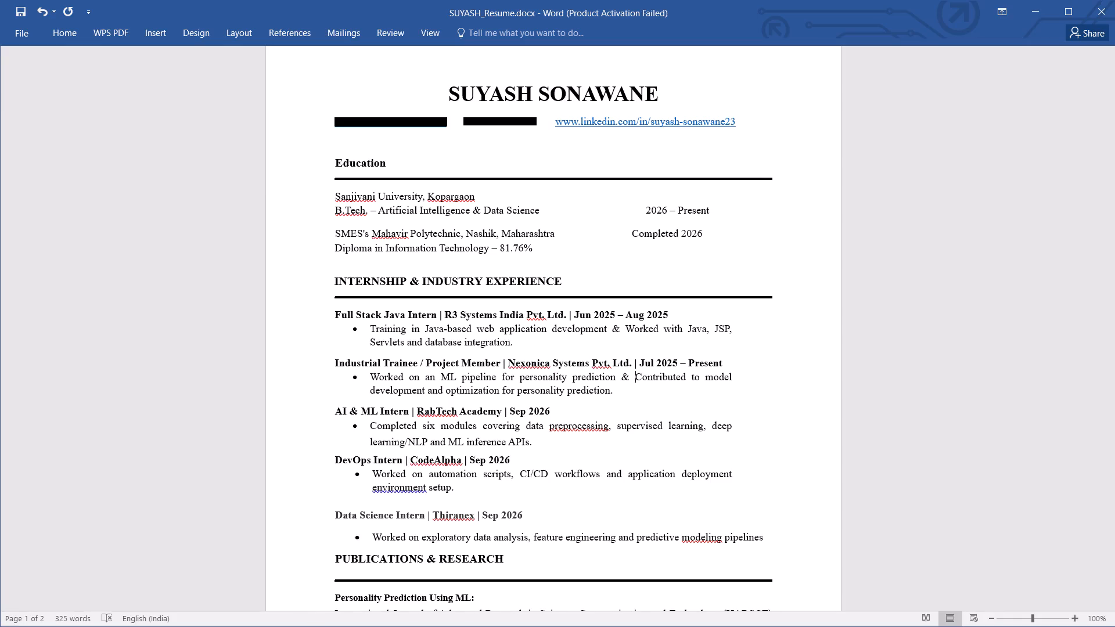
Examine the remaining internship entries and the sections down to the Projects heading at the first page's end.
key("Down")
key("Down")
key("Down")
key("Down")
key("Down")
key("Down")
key("Down")
key("Down")
key("Down")
scroll(562, 290, "down", 3)
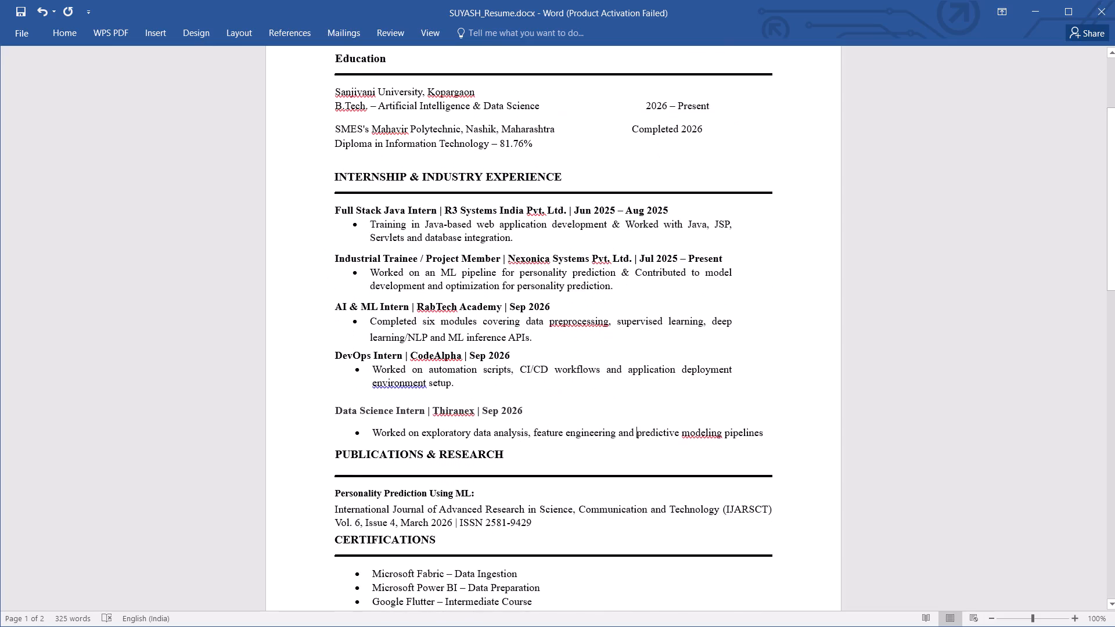
scroll(562, 290, "down", 5)
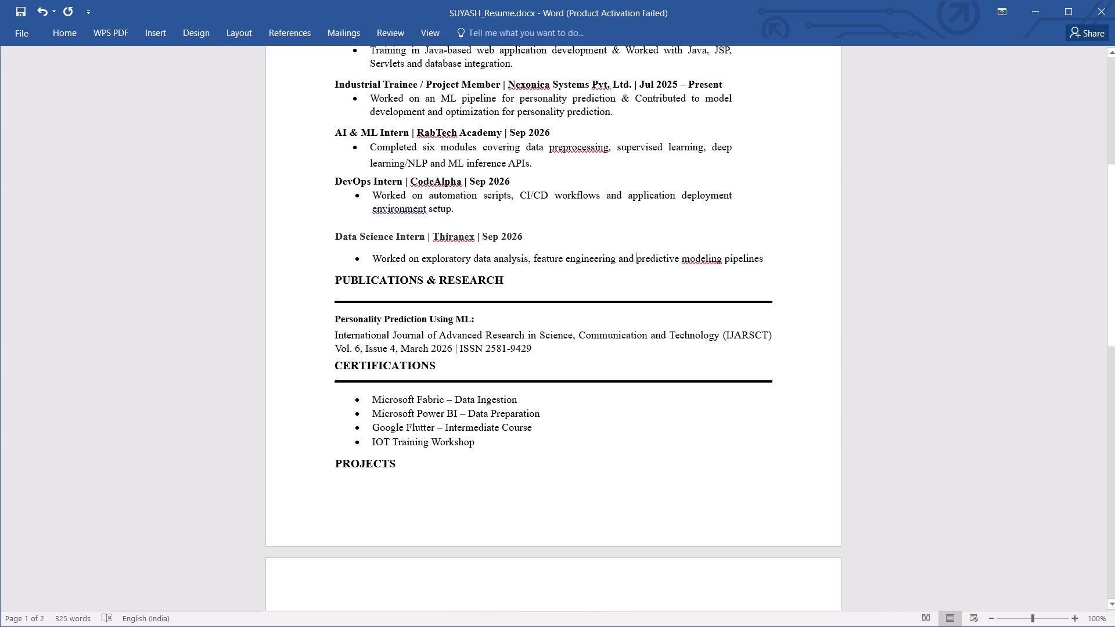
scroll(459, 401, "down", 1)
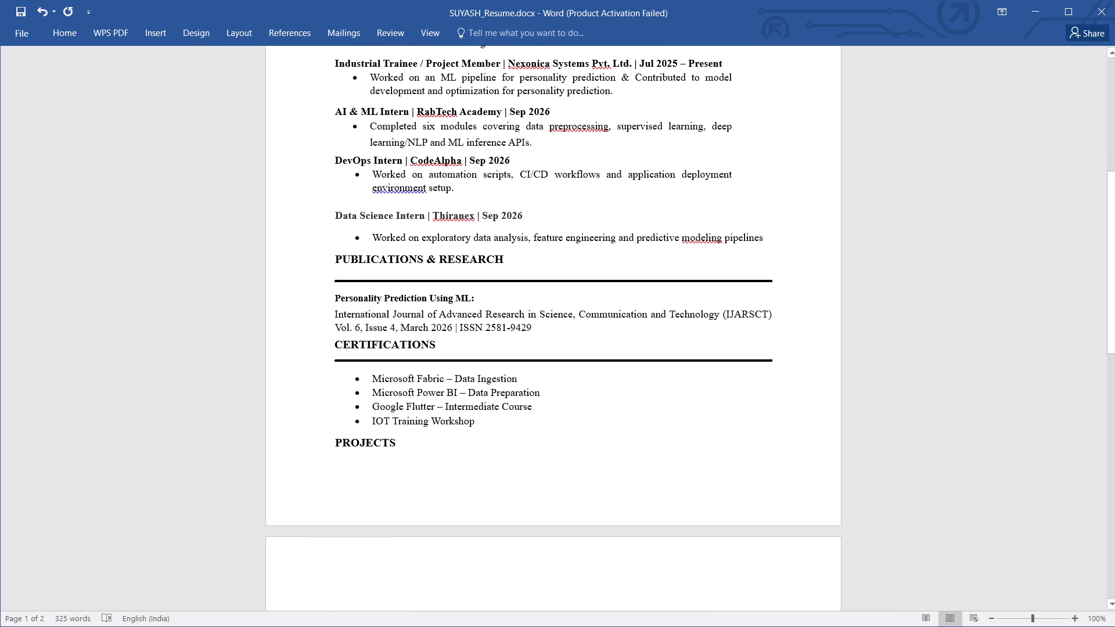
Insert a blank line above the CERTIFICATIONS heading, after the journal publication details.
scroll(459, 401, "down", 1)
left_click(538, 284)
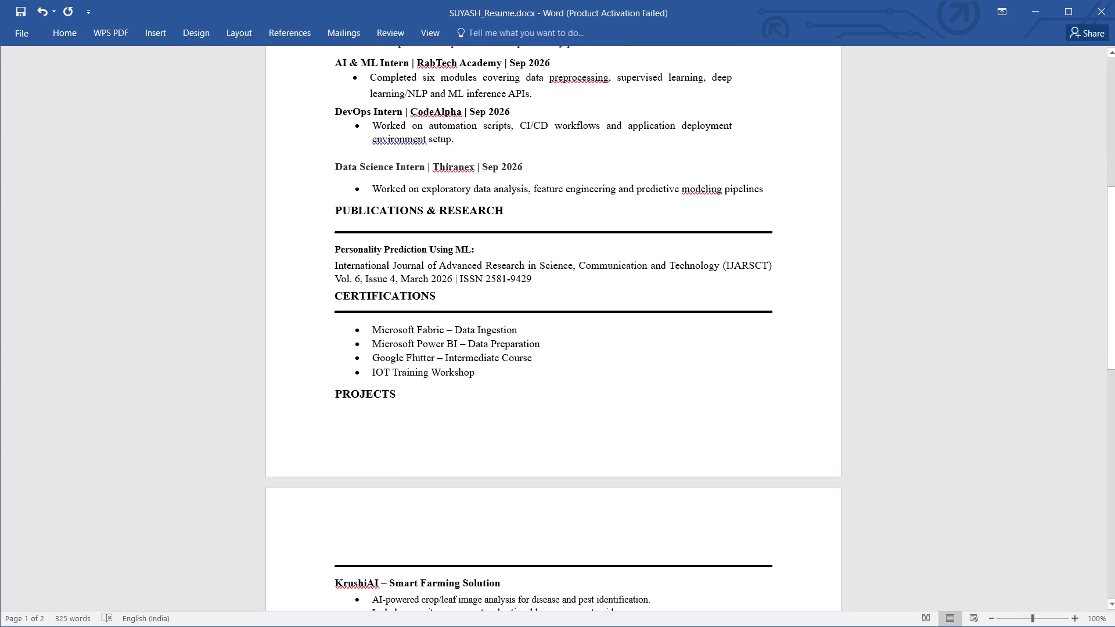
key("Return")
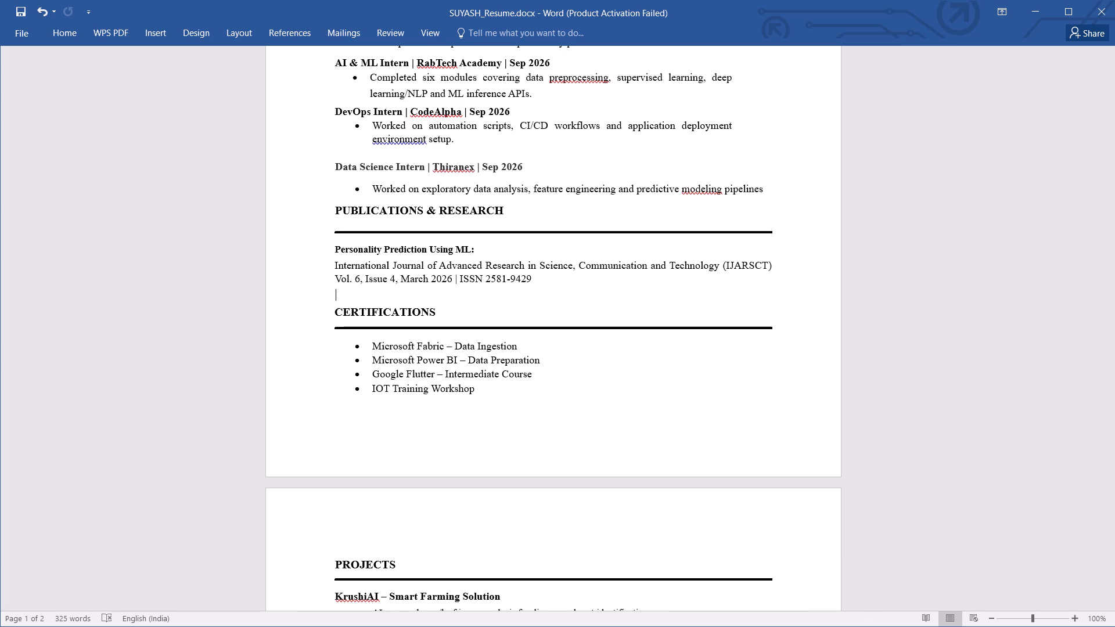
Insert a blank, unbulleted line between the Data Science Intern bullet and the PUBLICATIONS & RESEARCH heading.
scroll(538, 283, "up", 4)
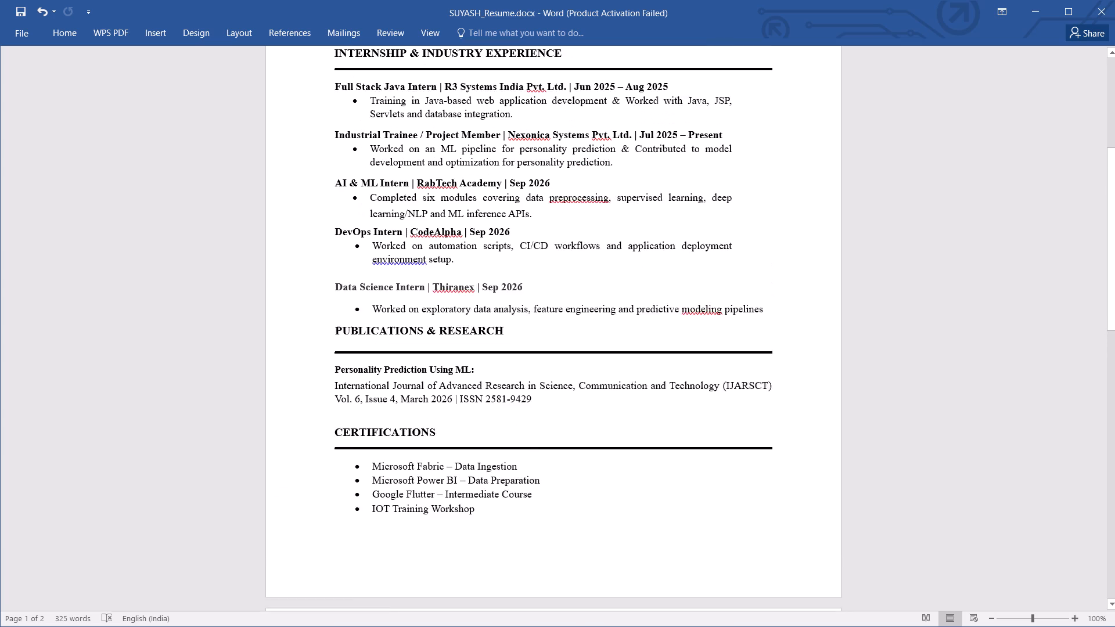
left_click(789, 329)
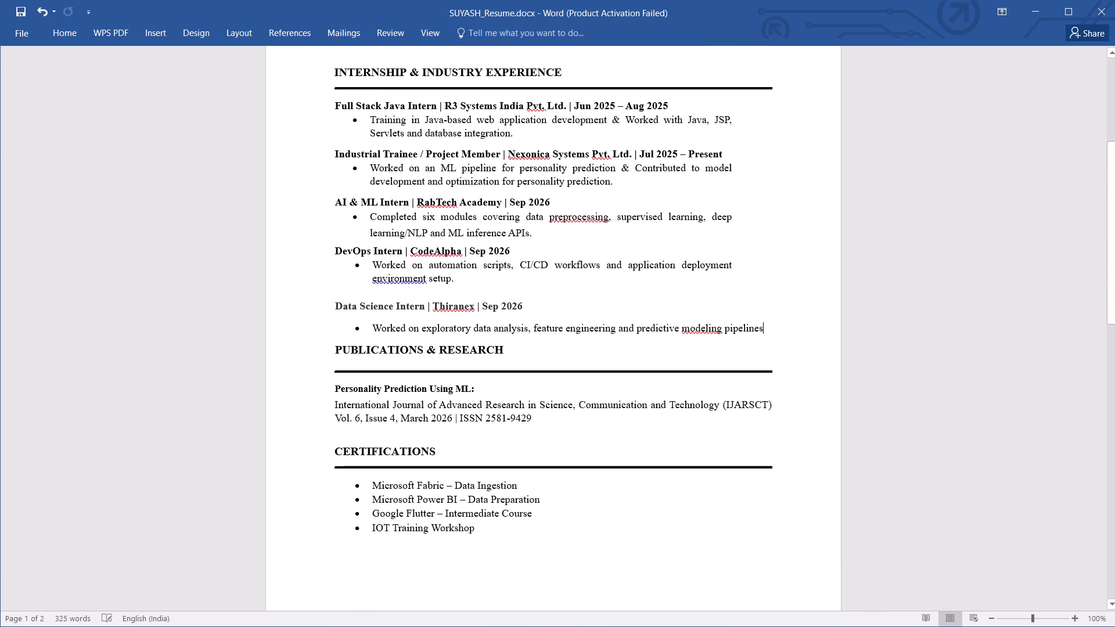
key("Return")
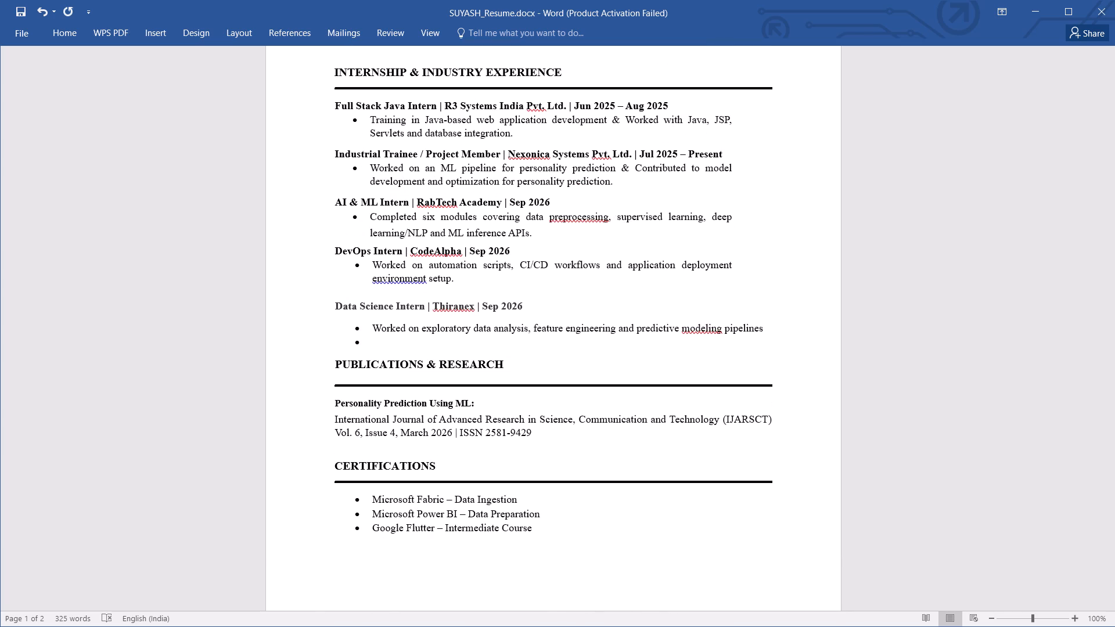
key("BackSpace")
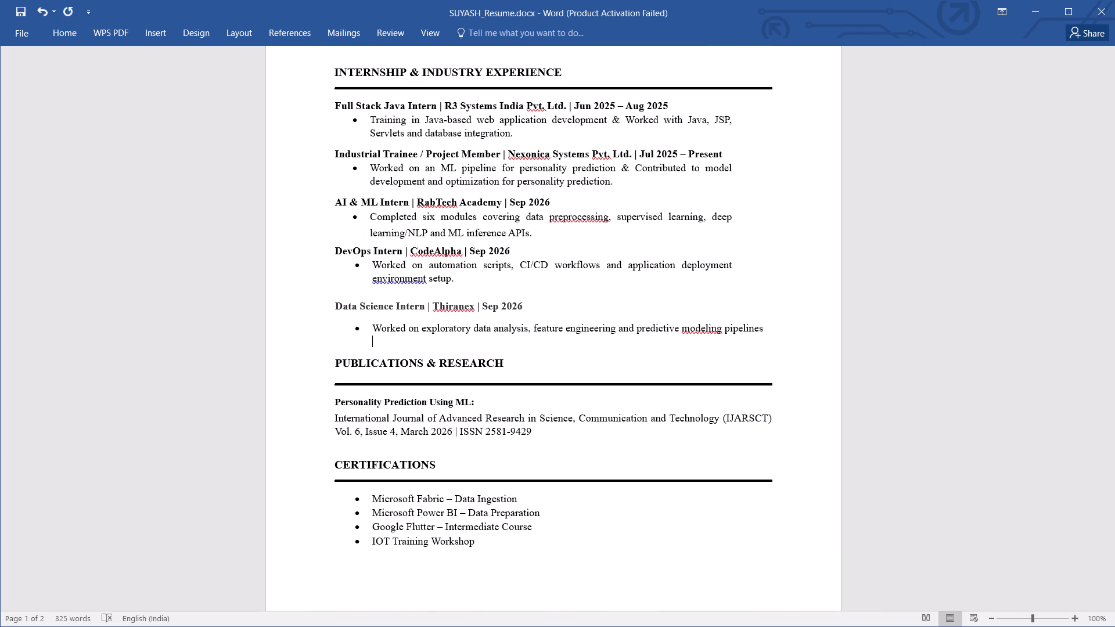
Shrink all text in the résumé by one font size step.
scroll(789, 329, "up", 3)
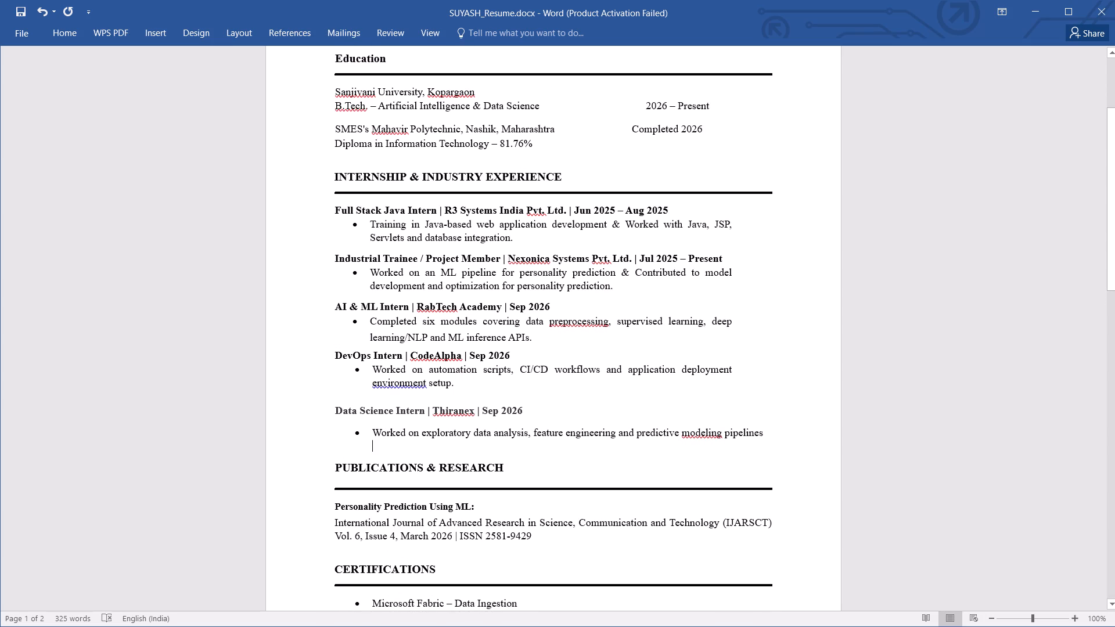
scroll(536, 262, "up", 4)
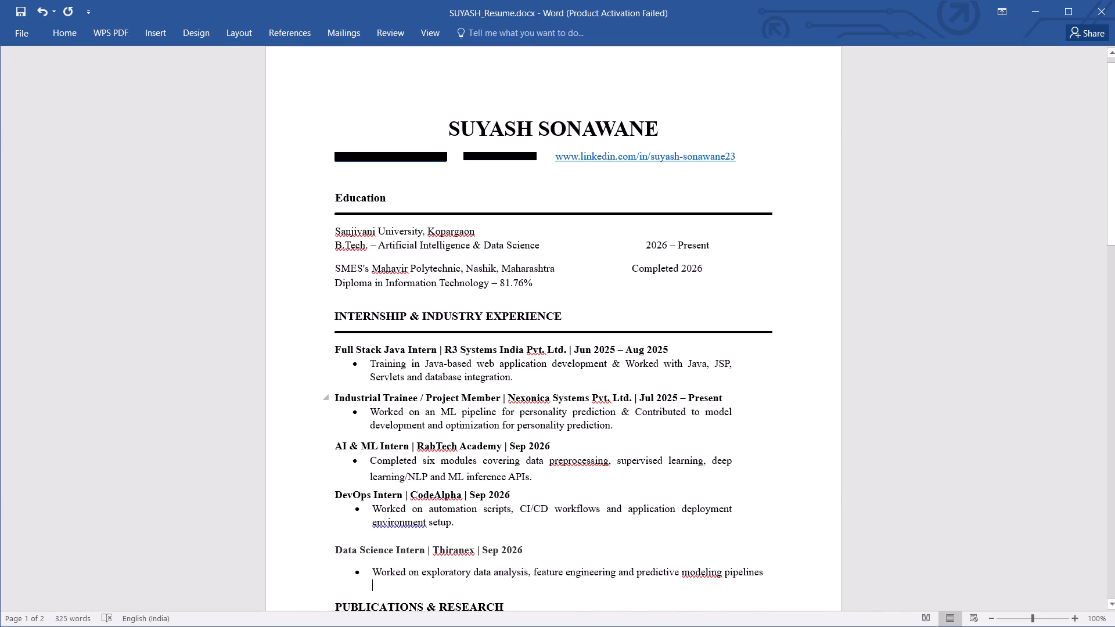
key("ctrl+a")
left_click(25, 26)
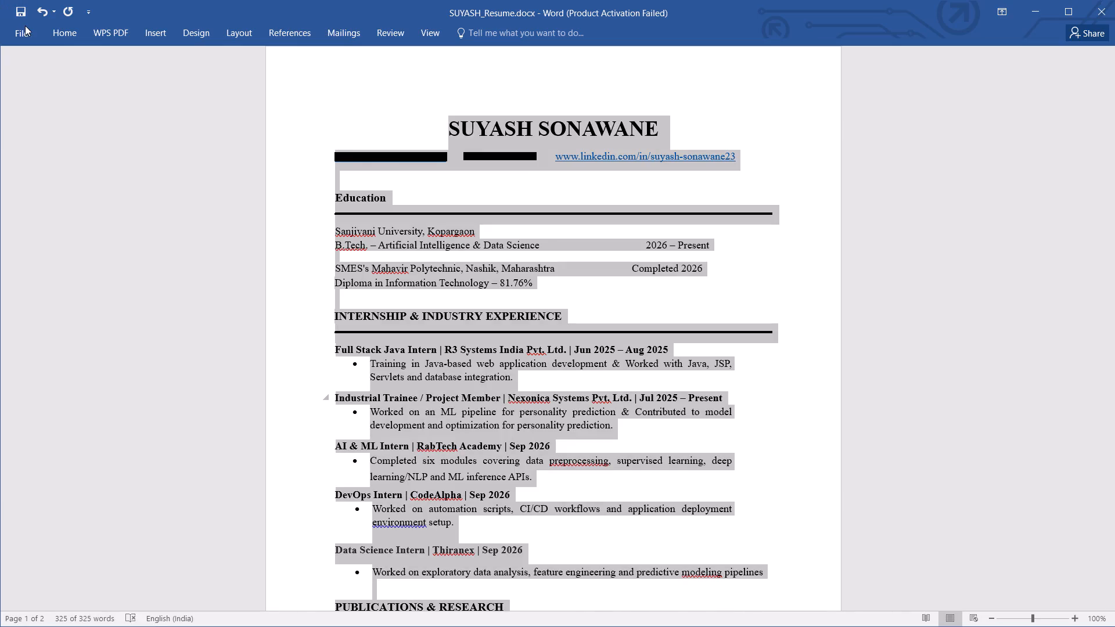
left_click(32, 28)
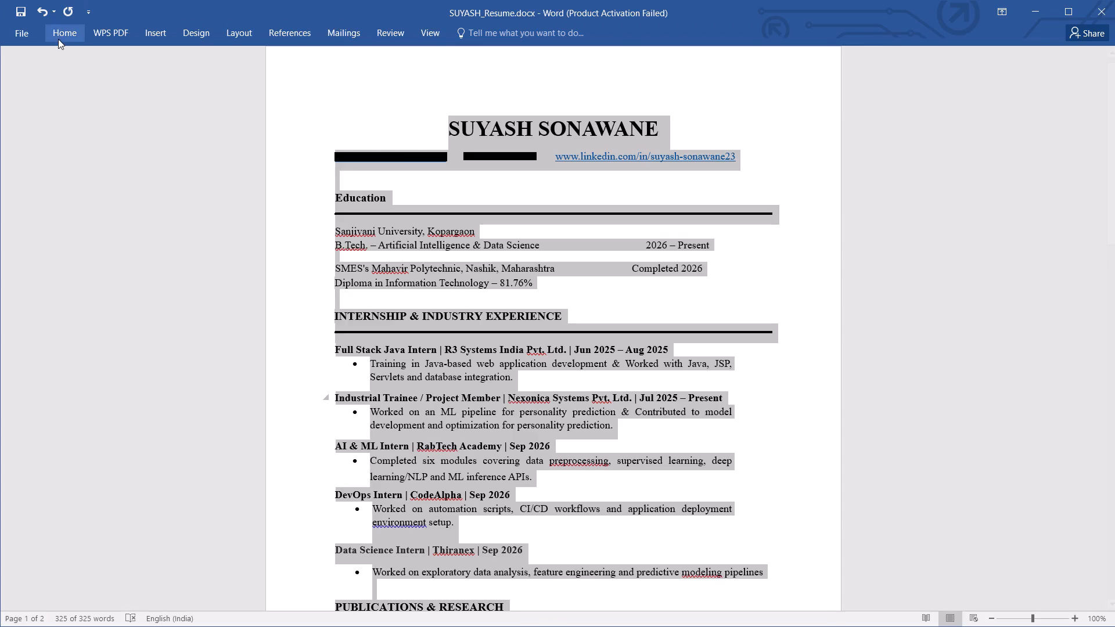
left_click(58, 38)
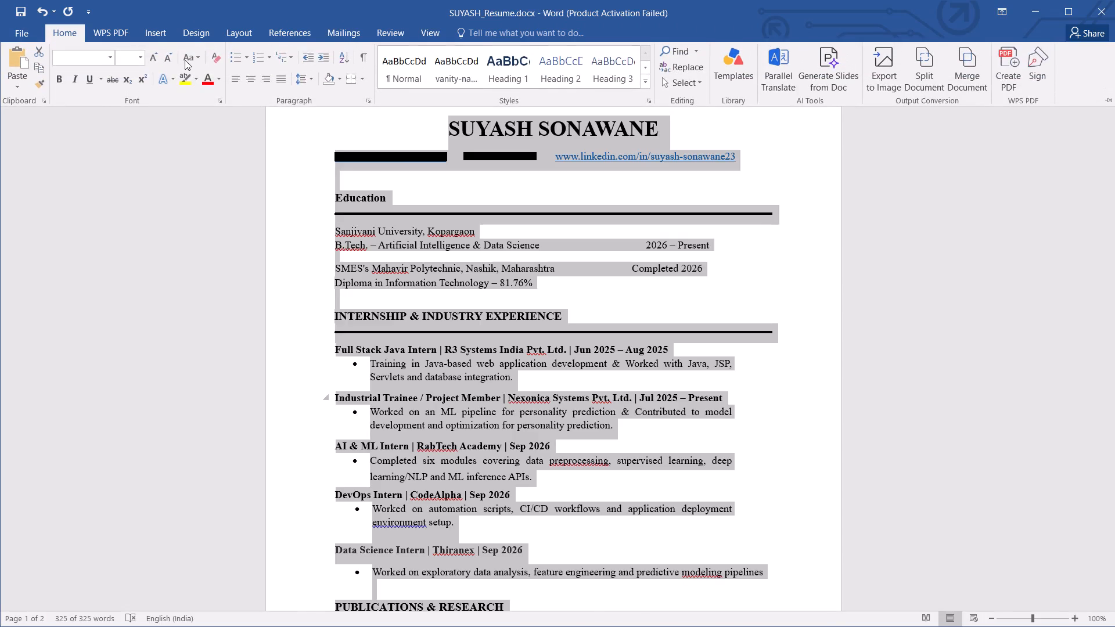
left_click(164, 56)
left_click(437, 304)
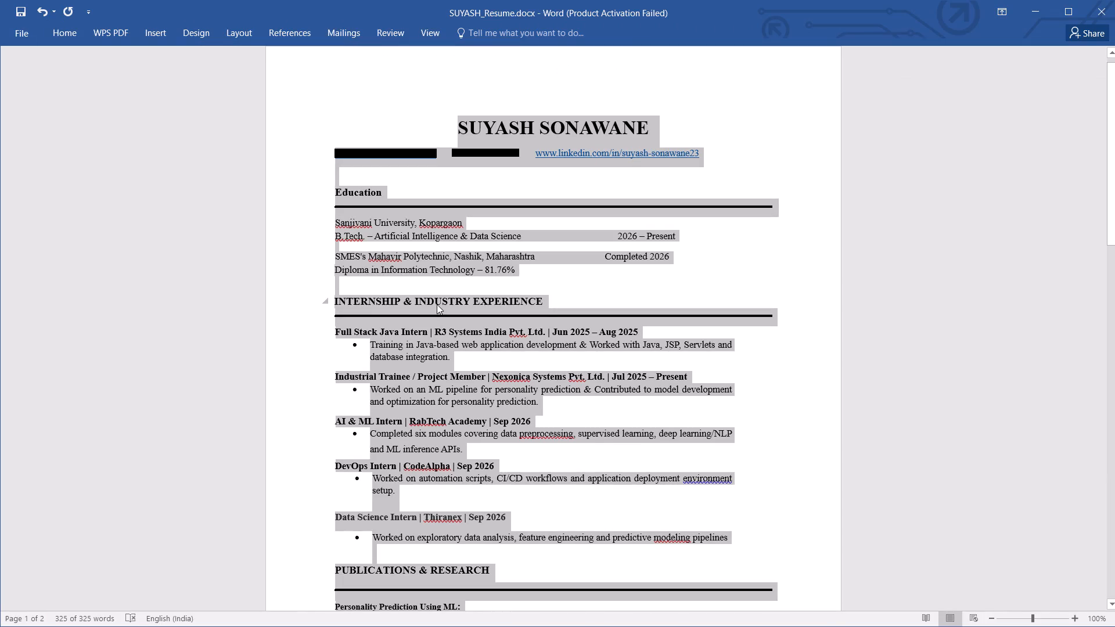
left_click(477, 266)
Review the layout of both résumé pages, from the internship entries down to Technical Skills.
scroll(493, 289, "down", 8)
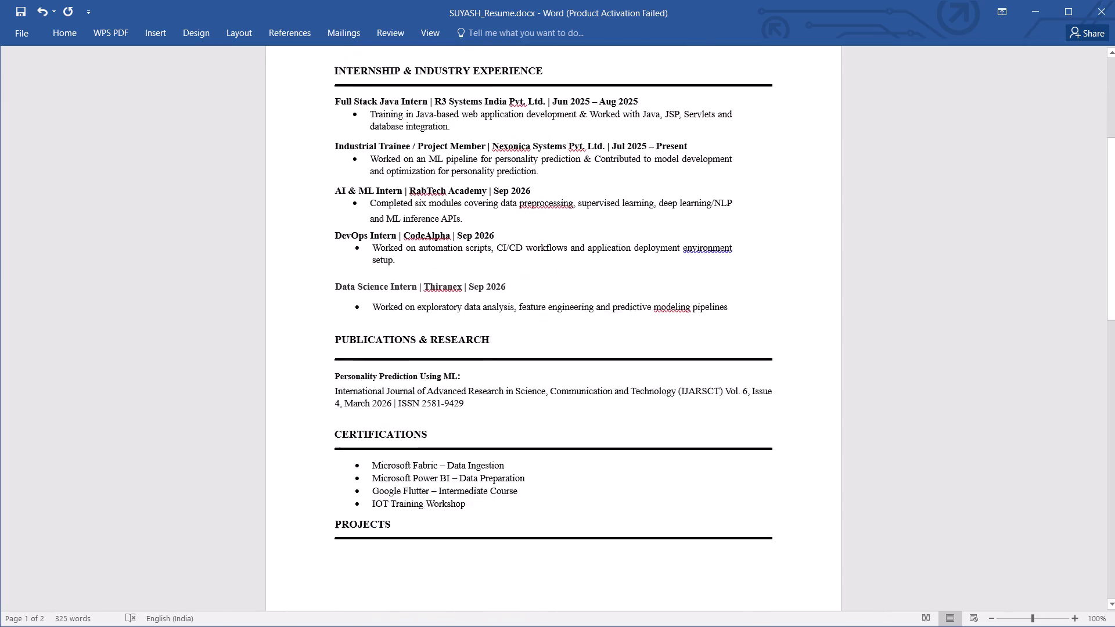
scroll(493, 289, "down", 11)
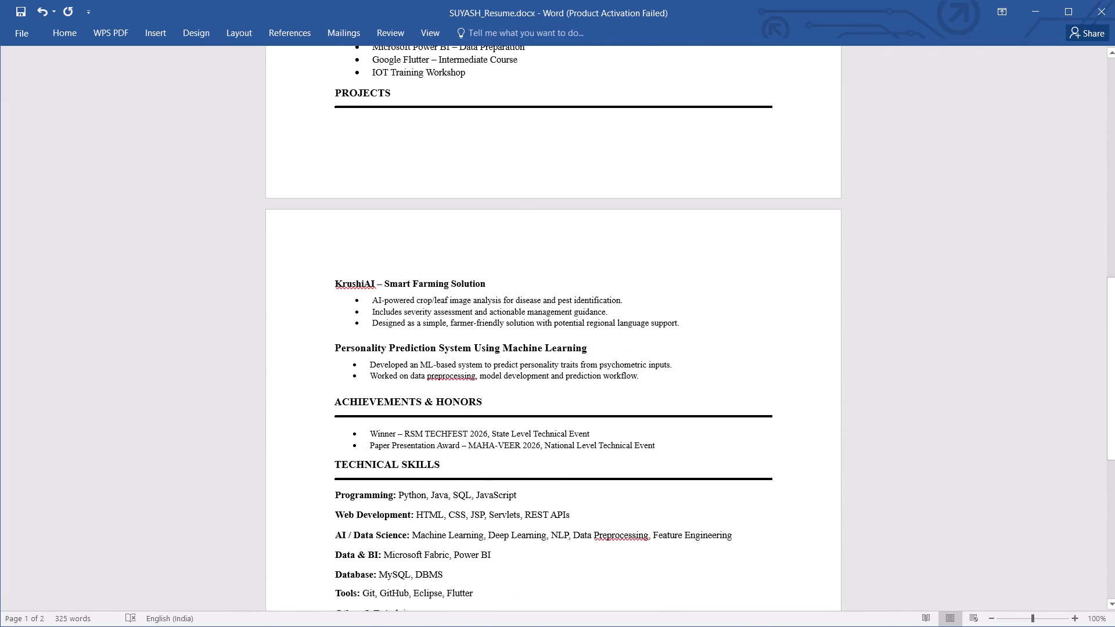
scroll(493, 289, "down", 3)
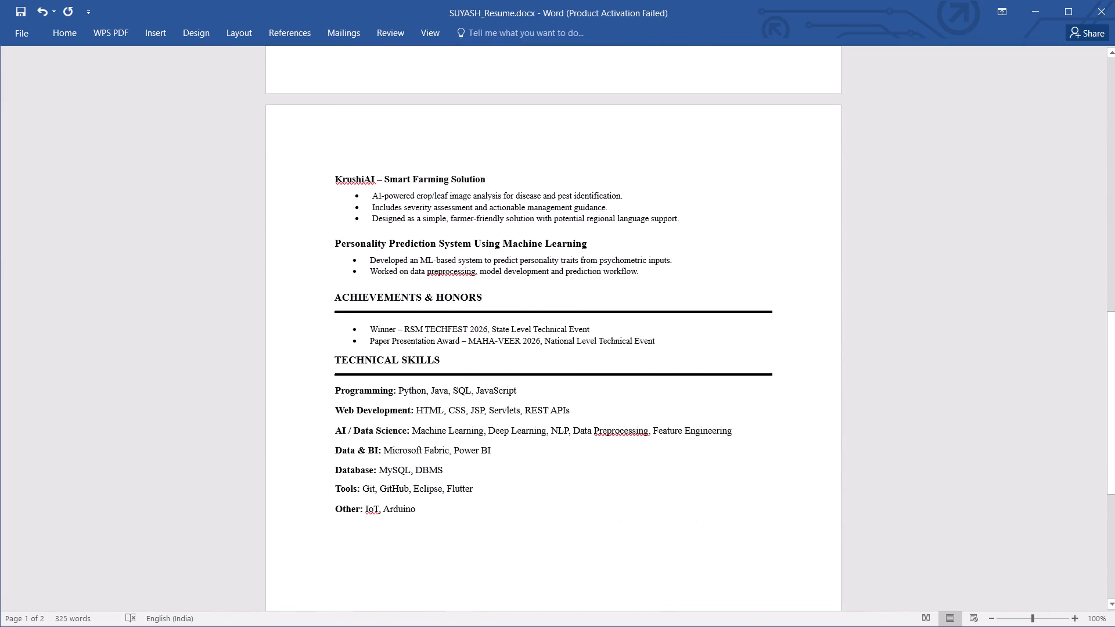
scroll(484, 298, "up", 18)
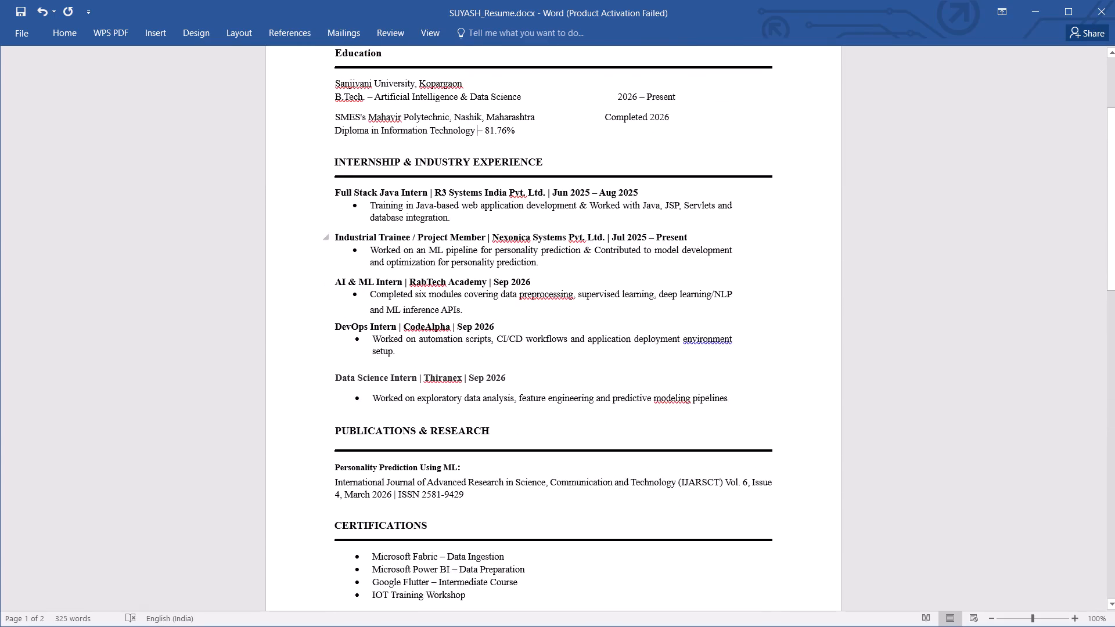
scroll(505, 137, "up", 4)
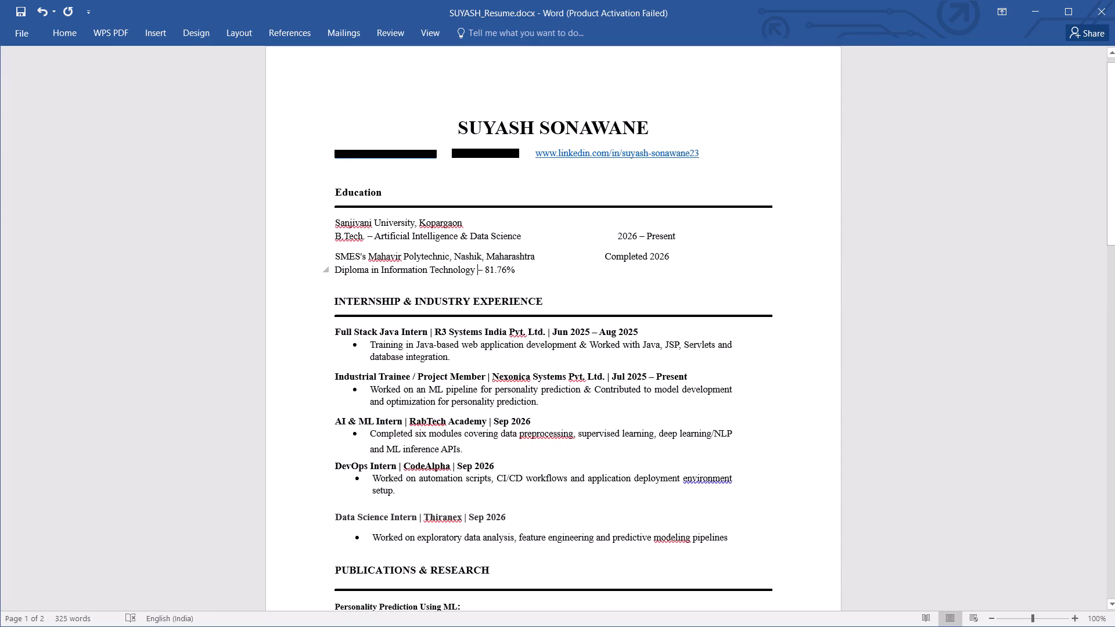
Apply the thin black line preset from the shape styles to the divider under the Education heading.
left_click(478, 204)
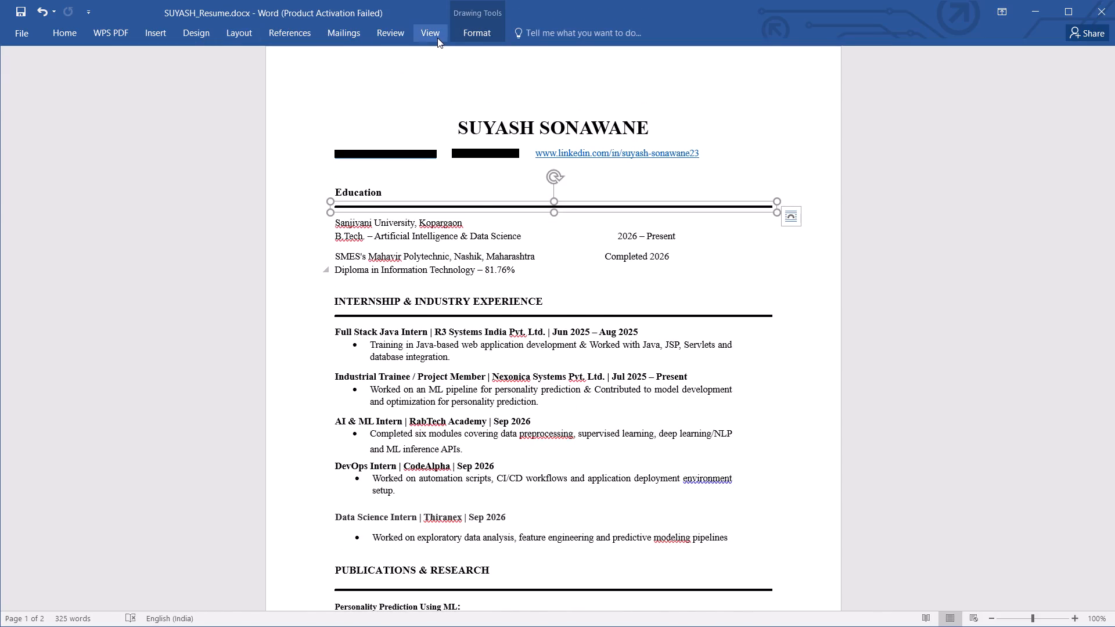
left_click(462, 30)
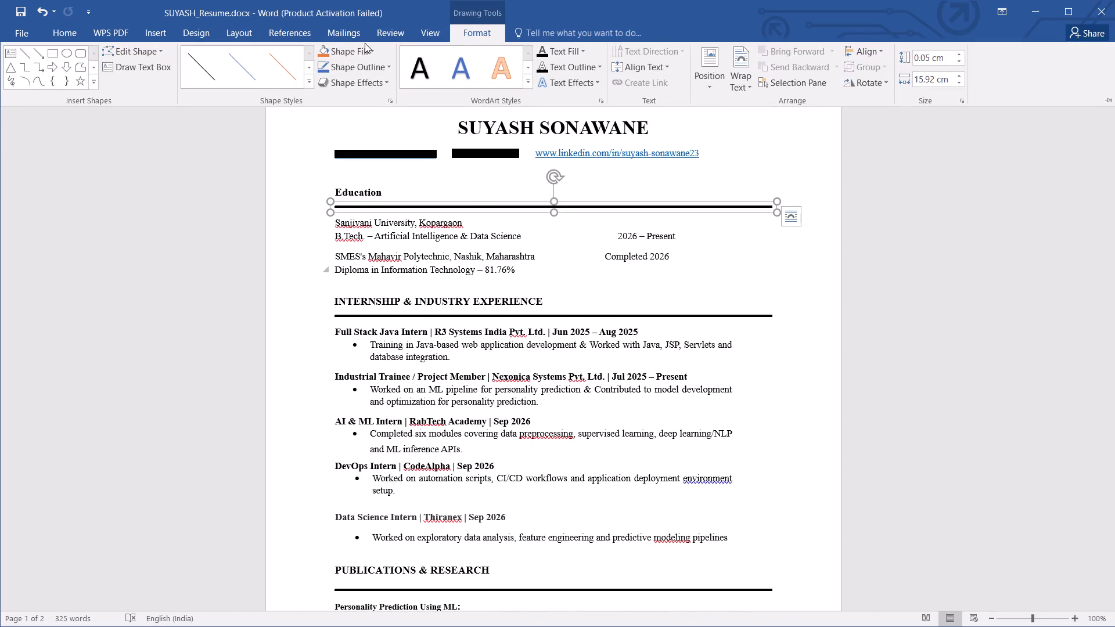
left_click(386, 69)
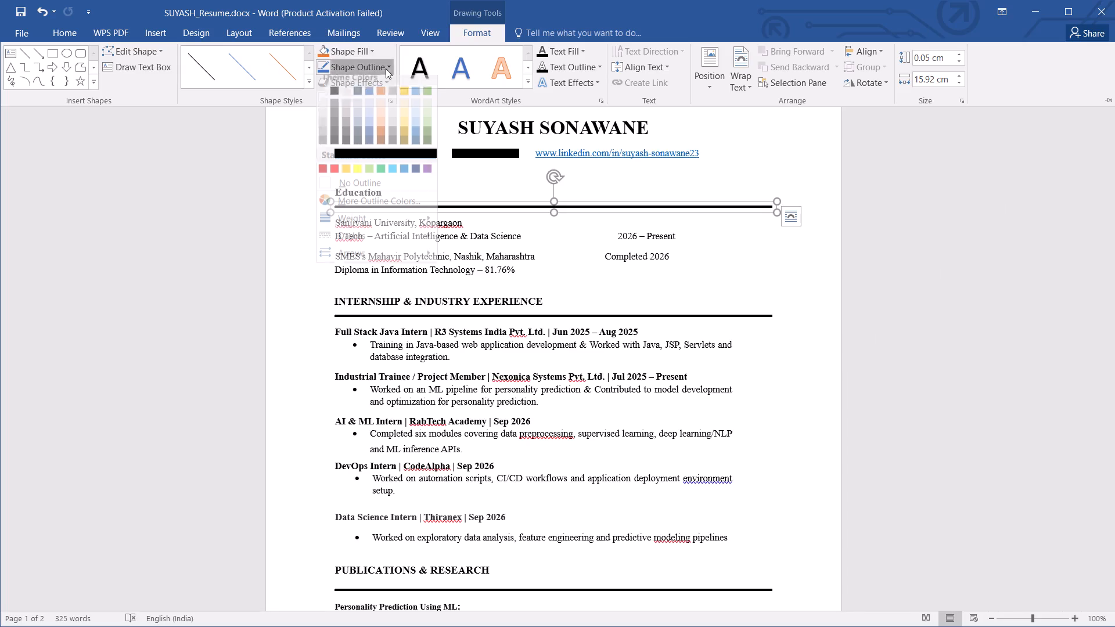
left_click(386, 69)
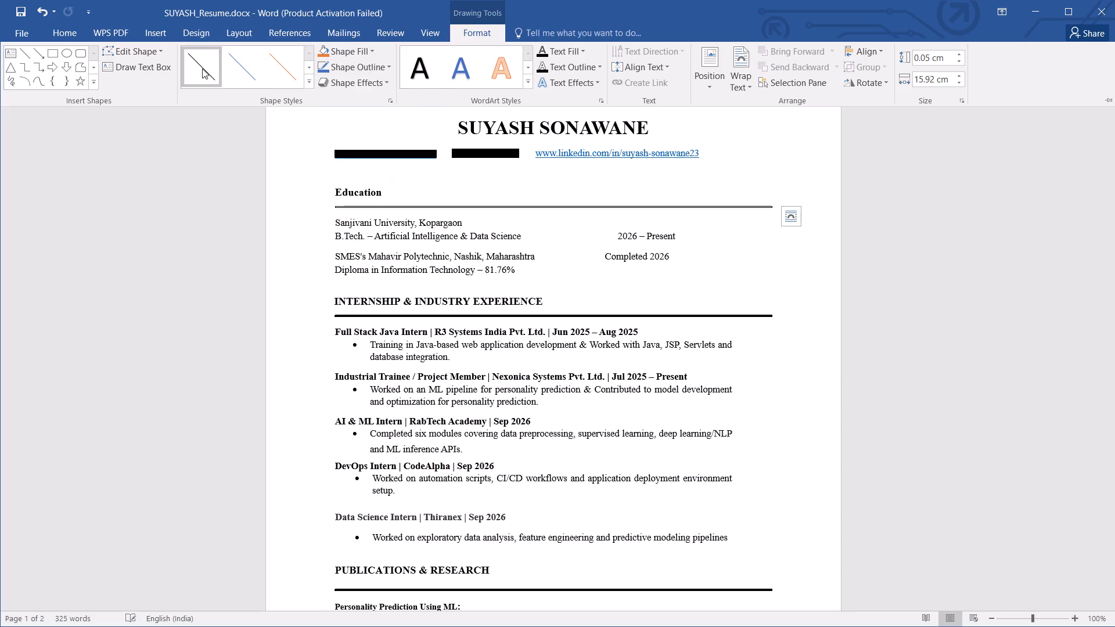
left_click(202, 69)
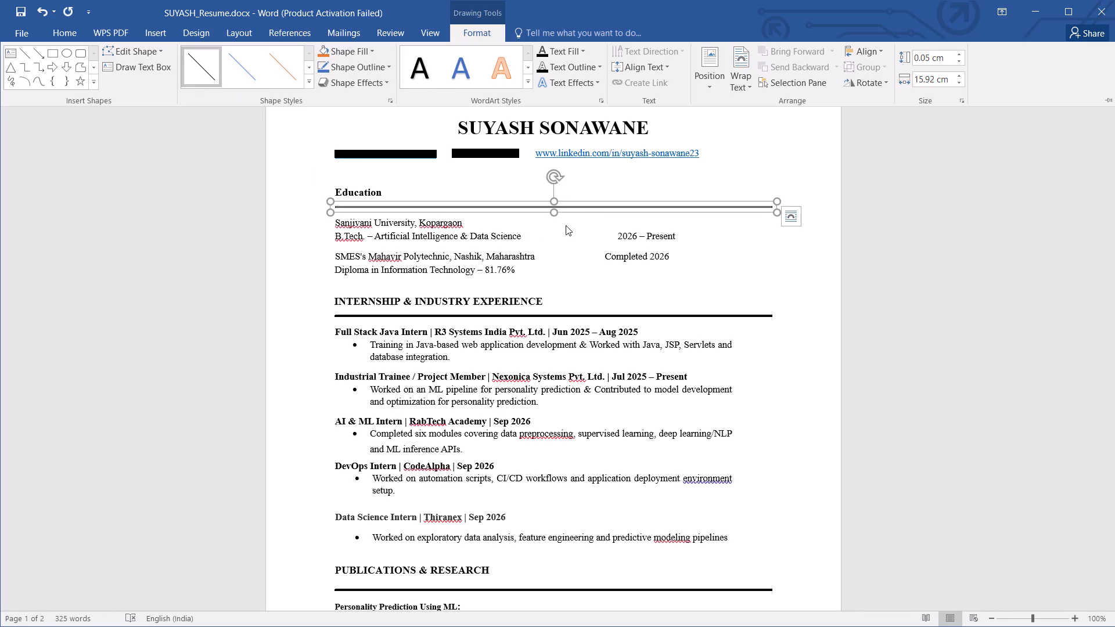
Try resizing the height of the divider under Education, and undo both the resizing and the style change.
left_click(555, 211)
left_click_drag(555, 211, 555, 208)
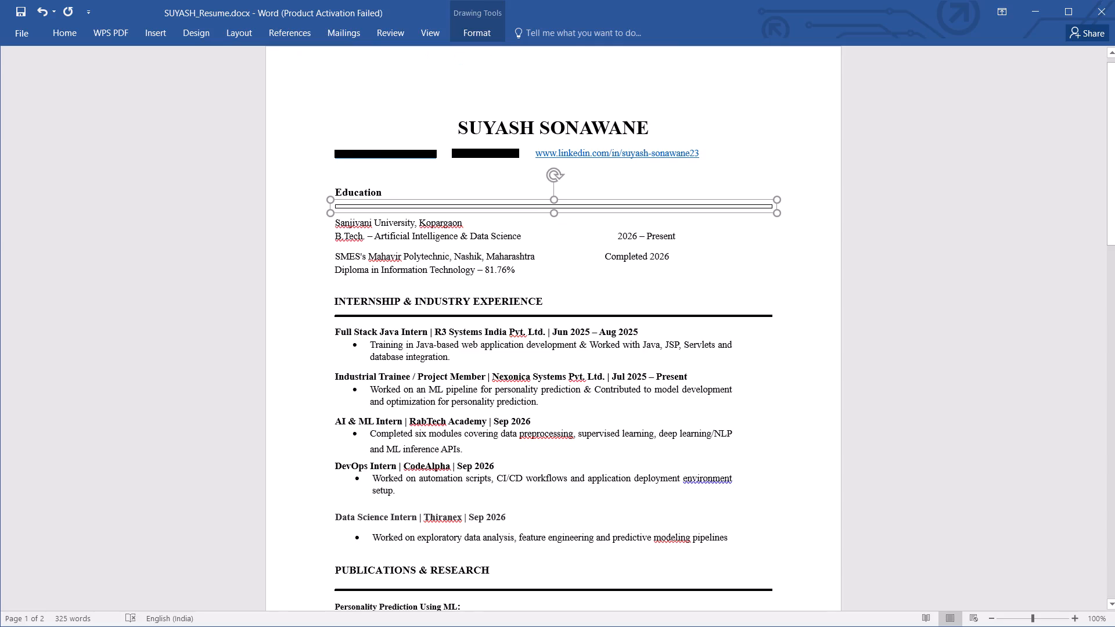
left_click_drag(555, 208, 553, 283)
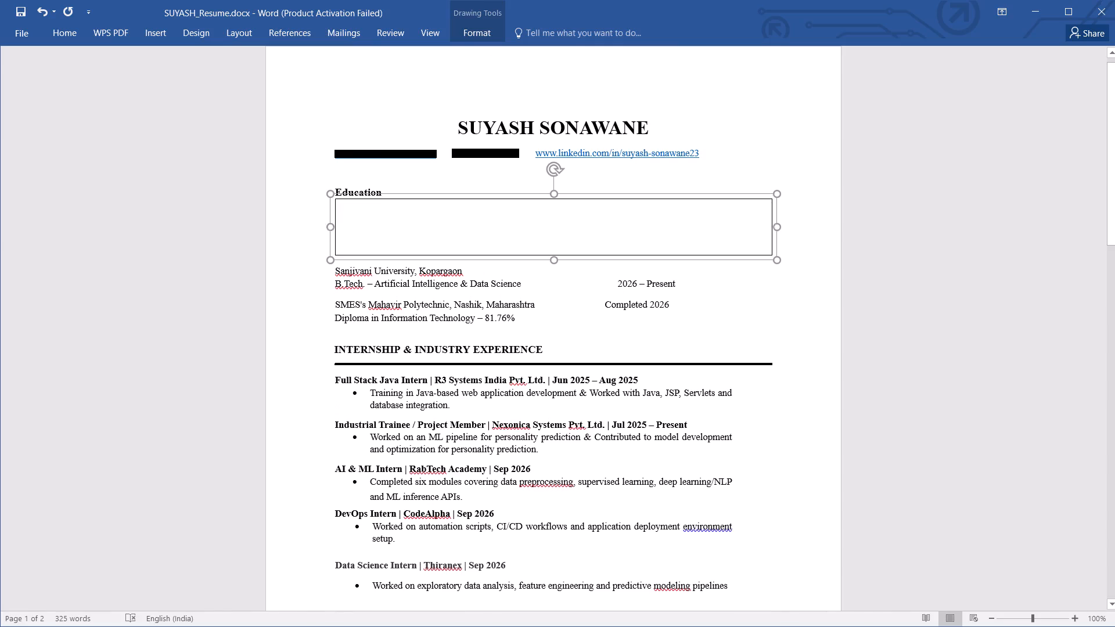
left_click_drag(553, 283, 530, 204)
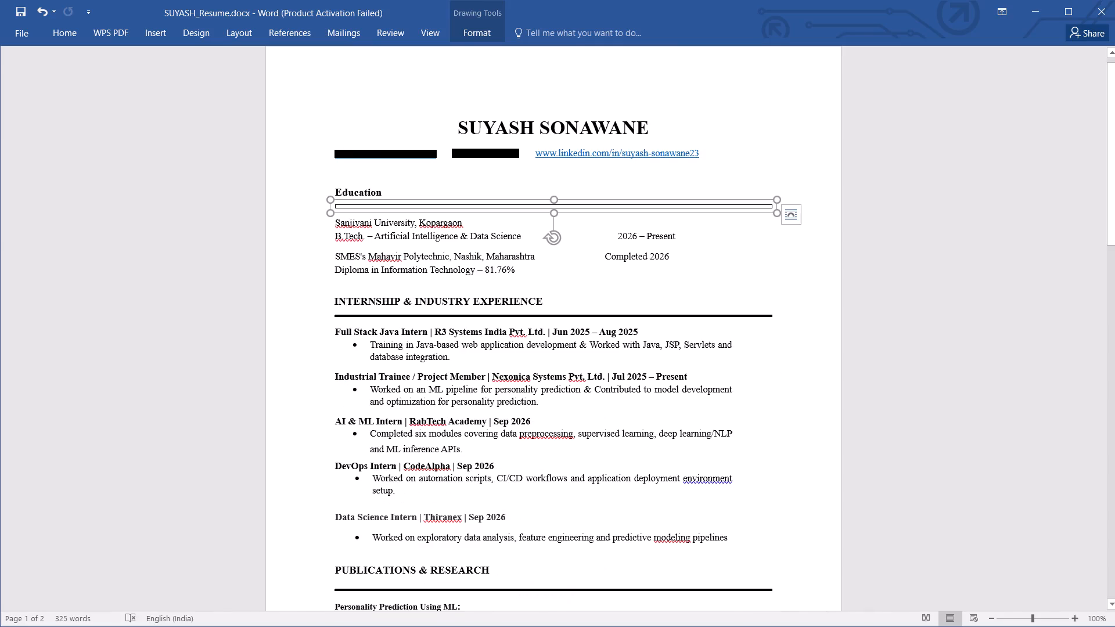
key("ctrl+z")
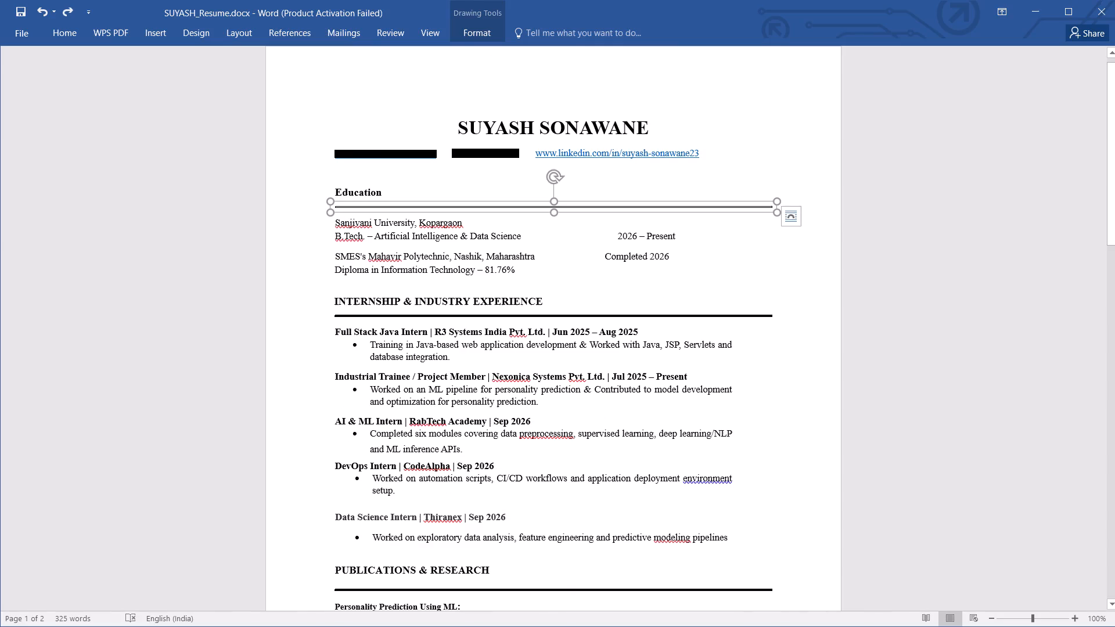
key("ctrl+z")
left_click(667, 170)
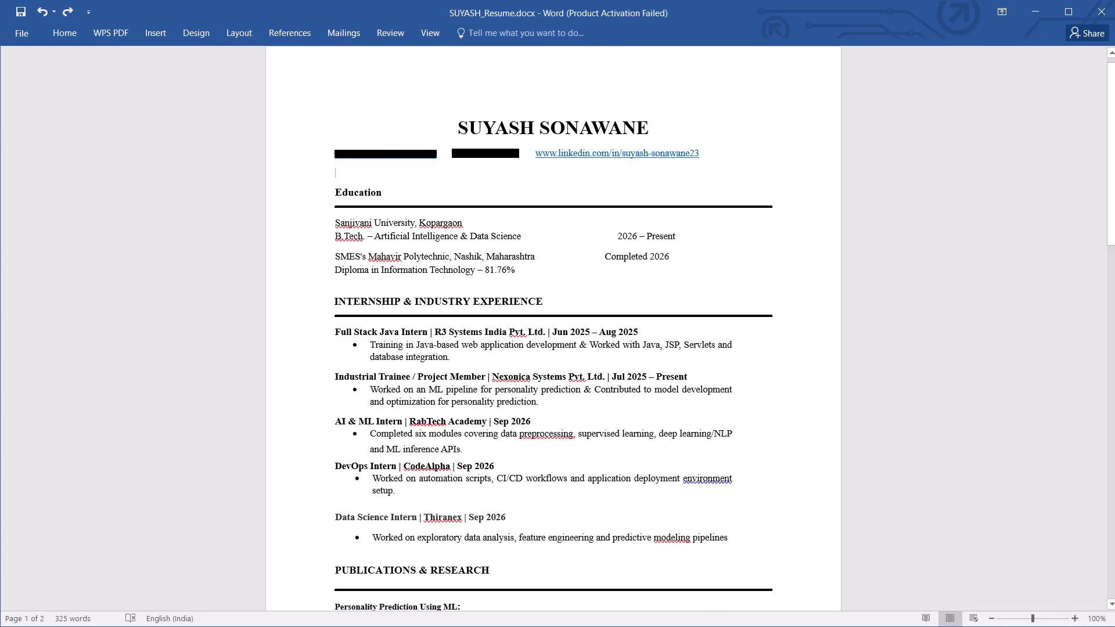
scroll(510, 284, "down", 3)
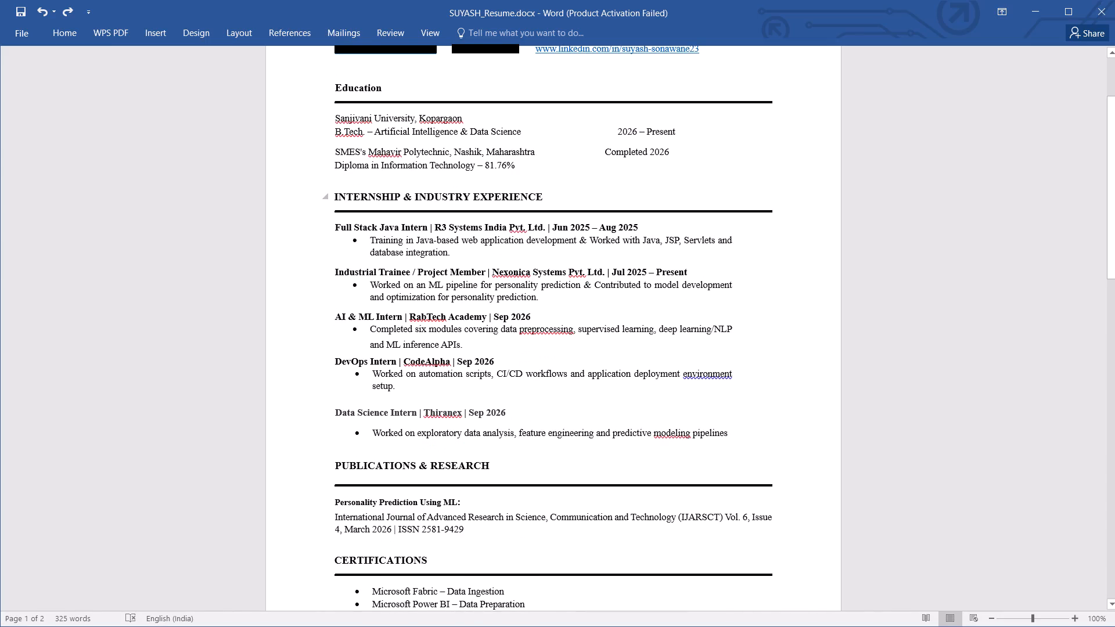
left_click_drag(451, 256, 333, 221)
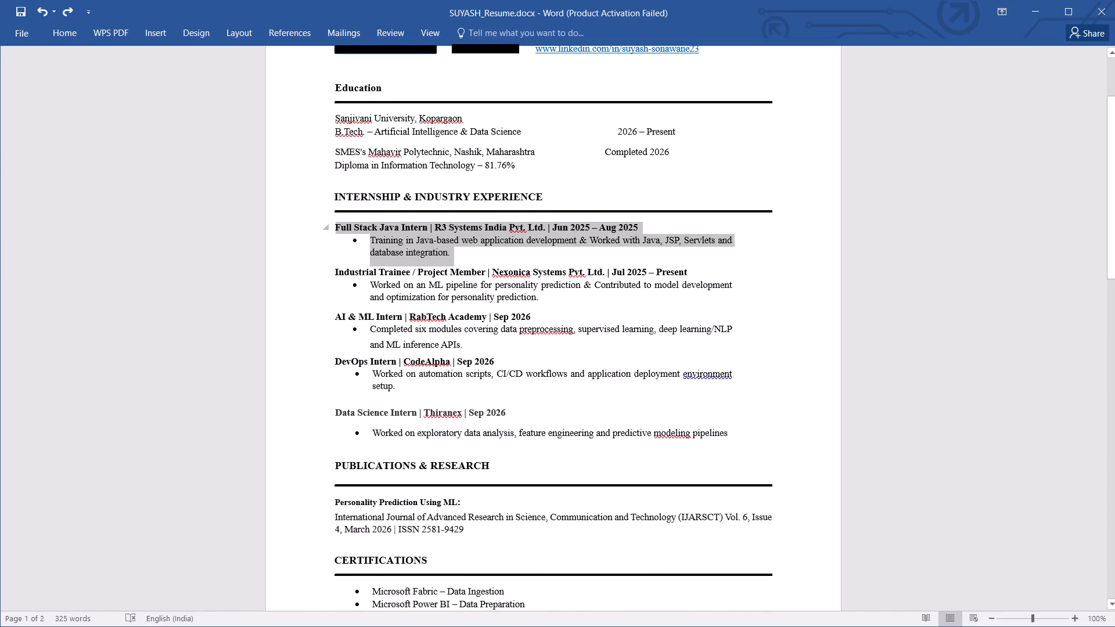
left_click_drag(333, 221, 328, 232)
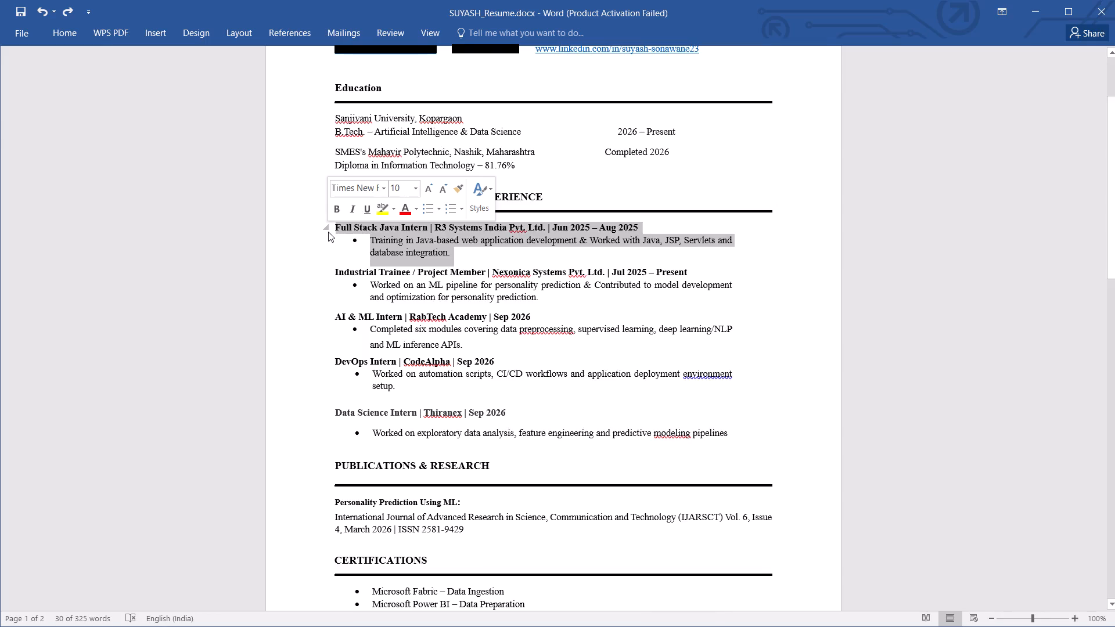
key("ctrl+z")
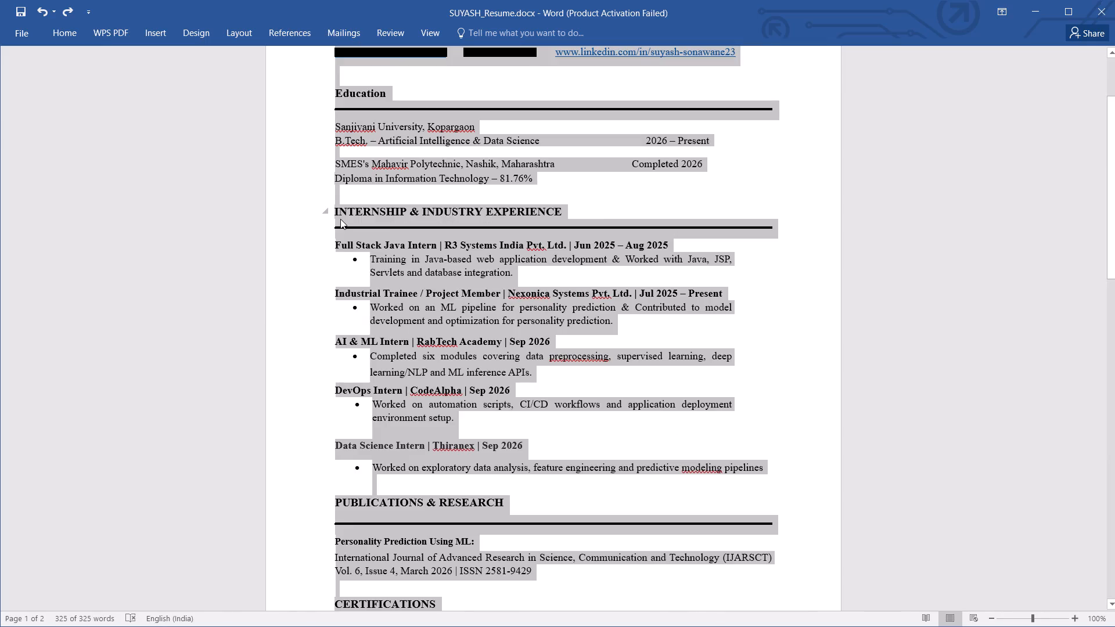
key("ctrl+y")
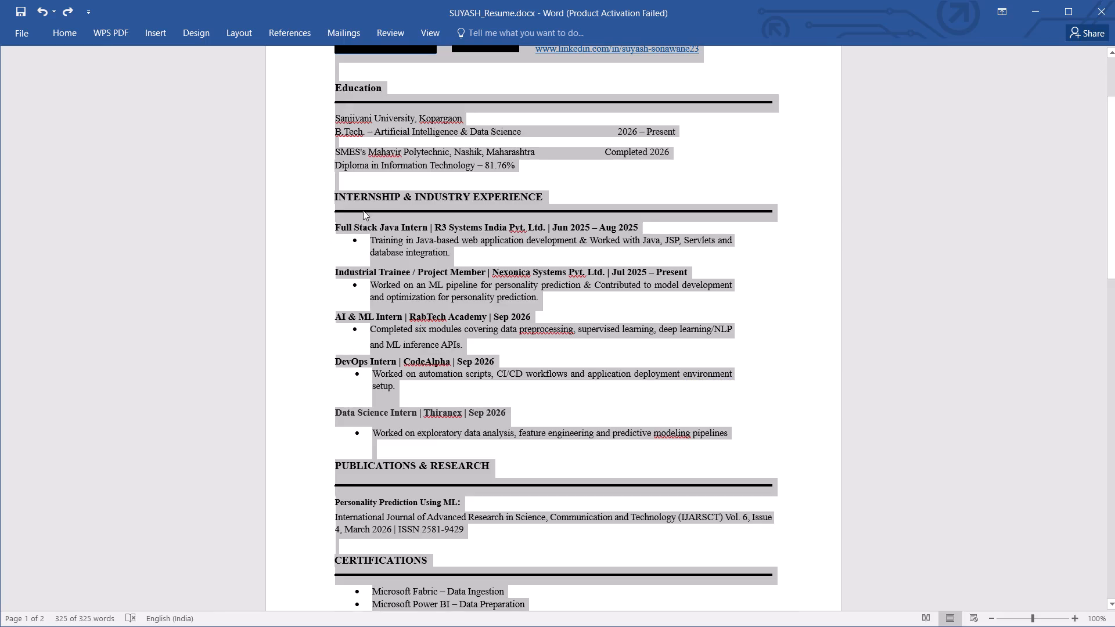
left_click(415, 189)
Move the Full Stack Java Intern entry with its bullet below the Data Science Intern entry, ahead of Publications & Research.
scroll(422, 165, "down", 2)
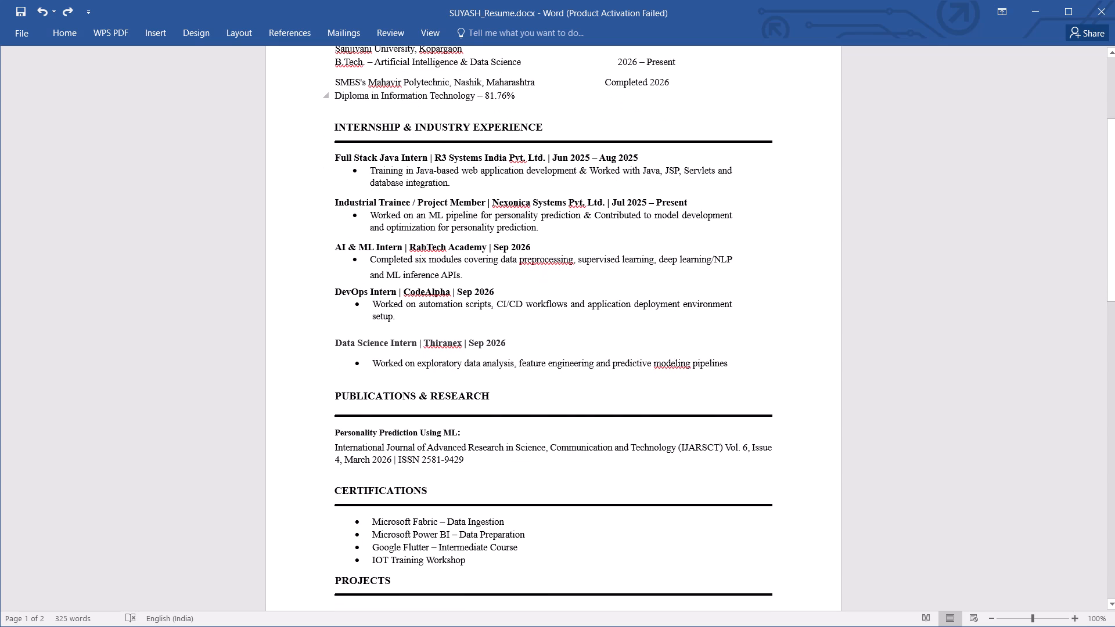
left_click_drag(468, 180, 336, 157)
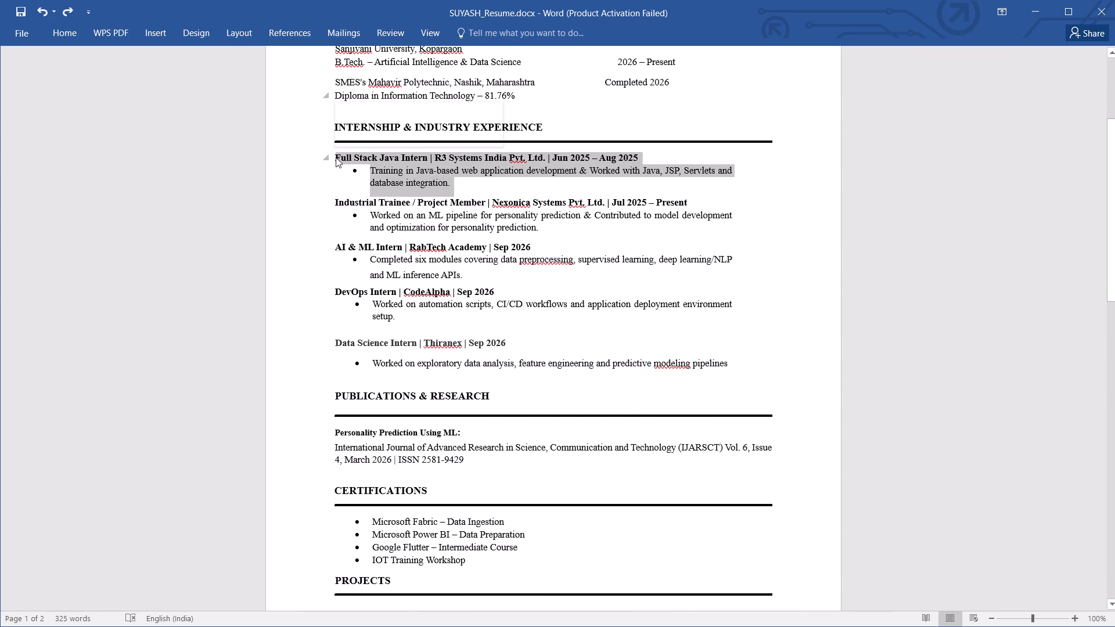
key("ctrl+x")
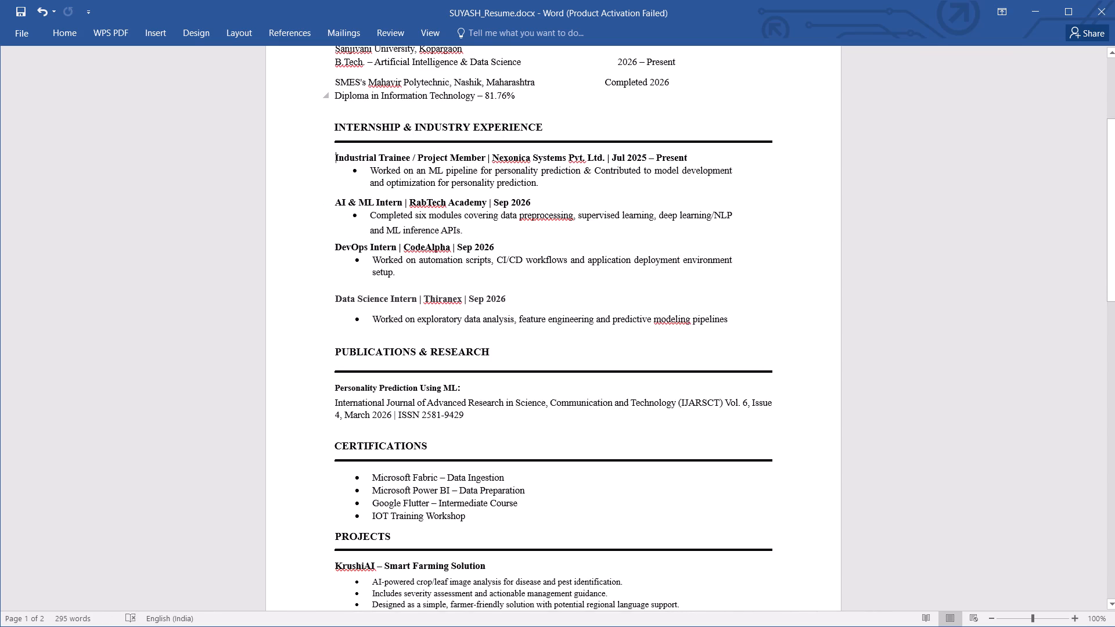
left_click(742, 314)
key("Return")
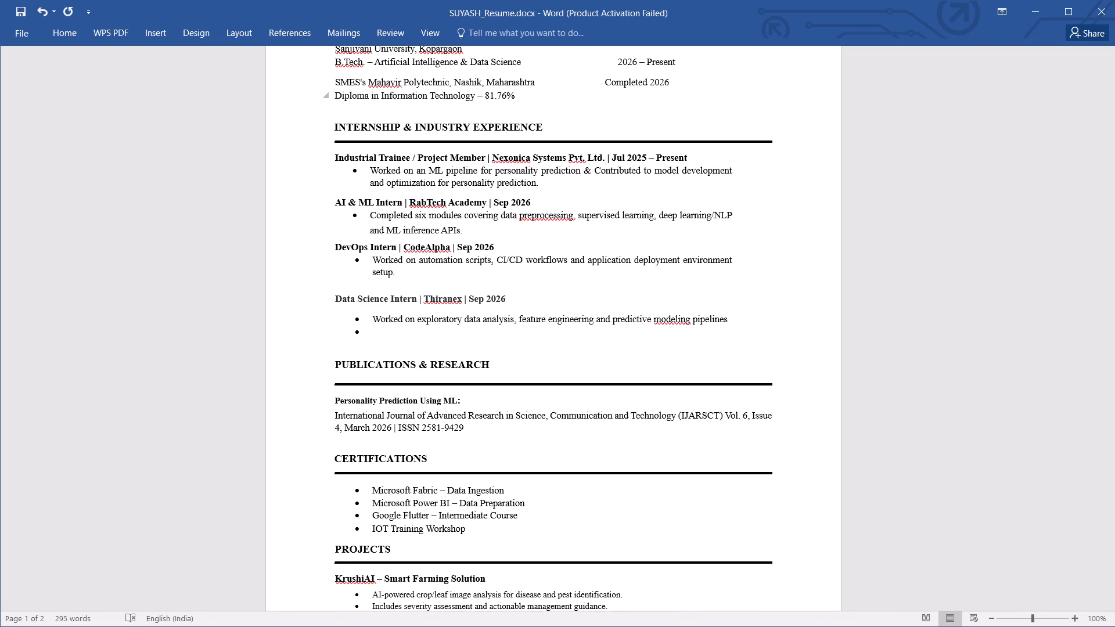
key("BackSpace")
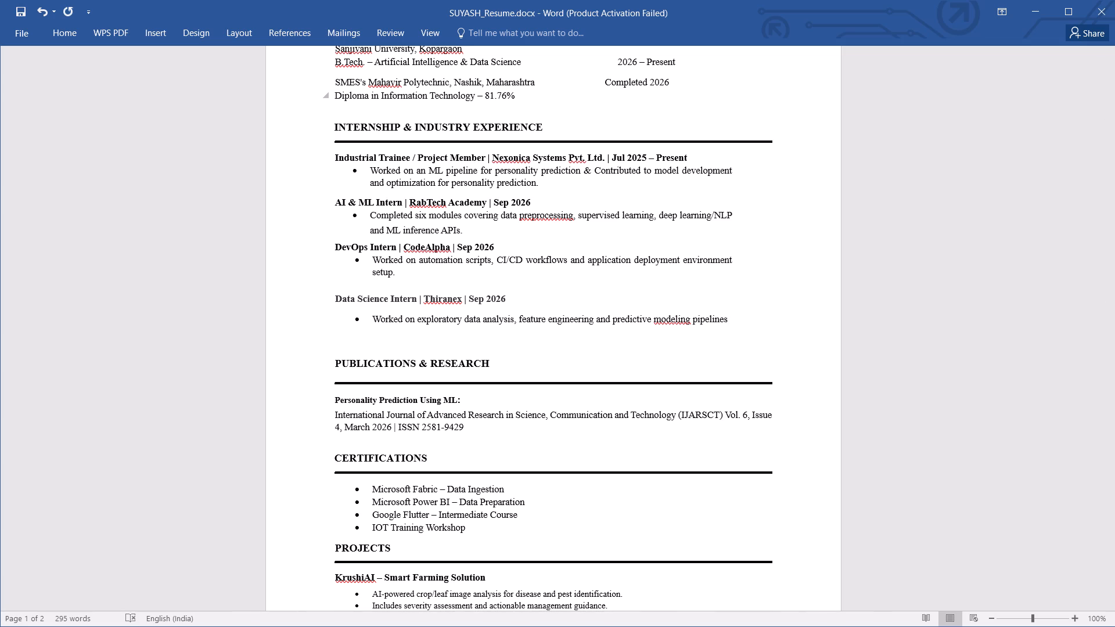
key("ctrl+v")
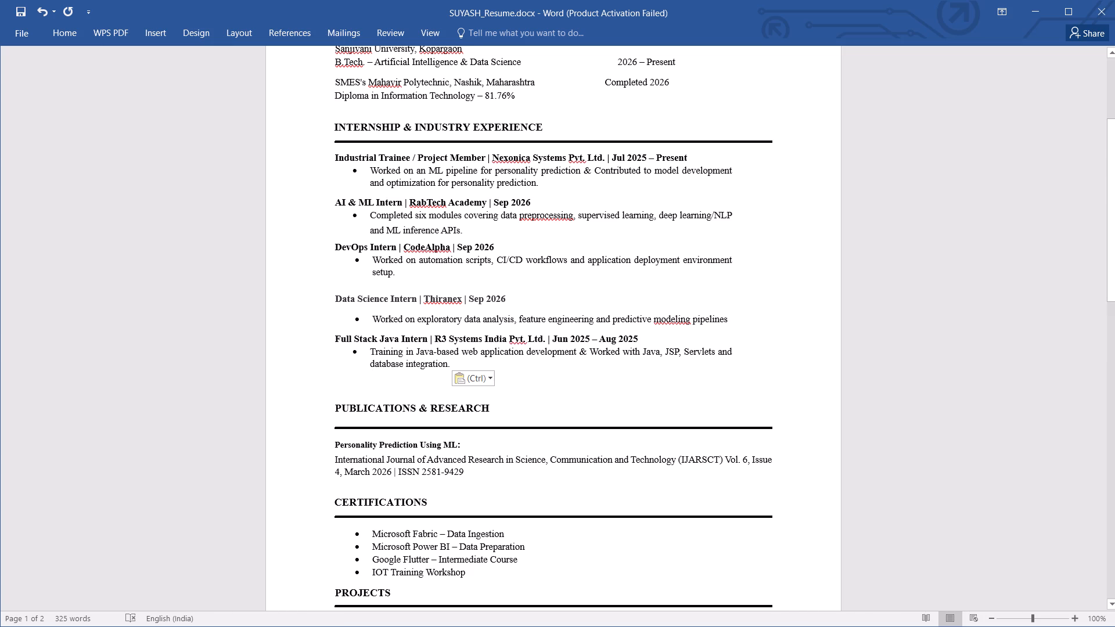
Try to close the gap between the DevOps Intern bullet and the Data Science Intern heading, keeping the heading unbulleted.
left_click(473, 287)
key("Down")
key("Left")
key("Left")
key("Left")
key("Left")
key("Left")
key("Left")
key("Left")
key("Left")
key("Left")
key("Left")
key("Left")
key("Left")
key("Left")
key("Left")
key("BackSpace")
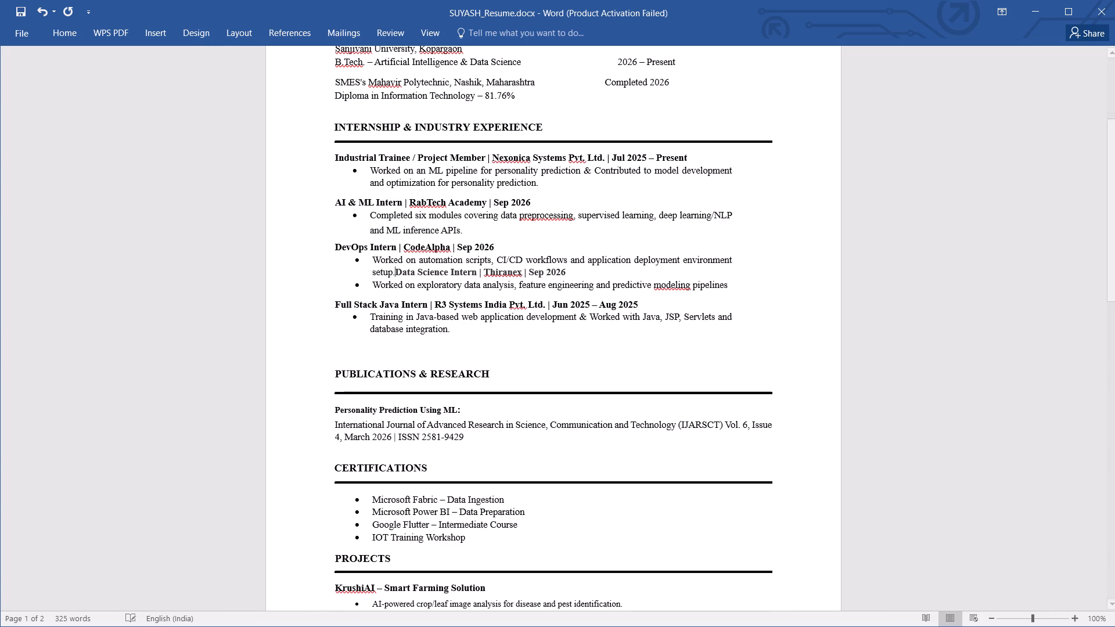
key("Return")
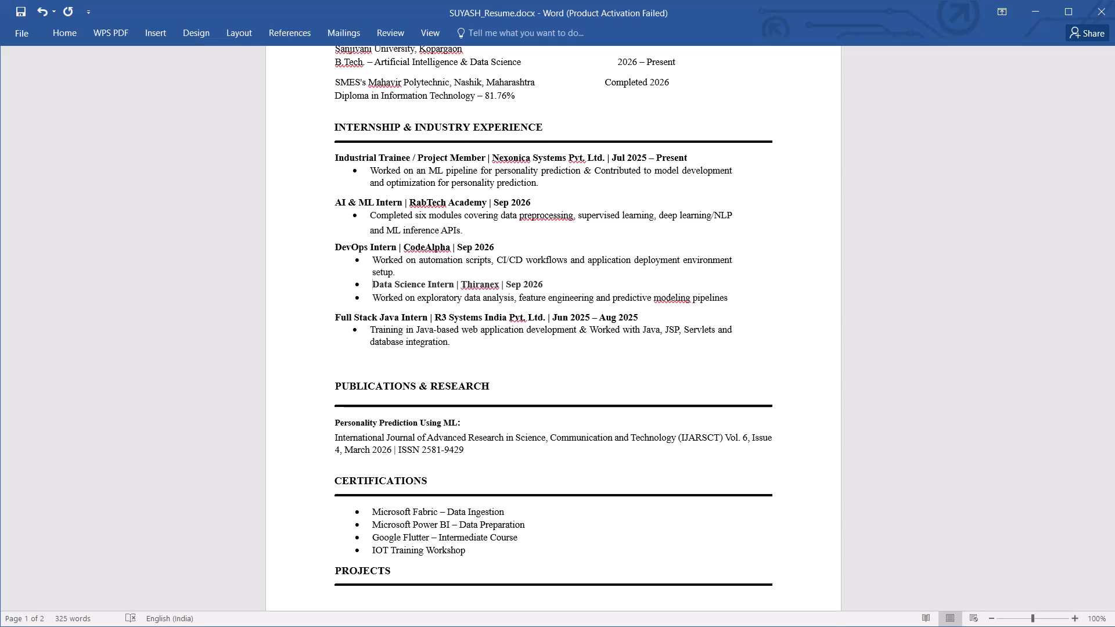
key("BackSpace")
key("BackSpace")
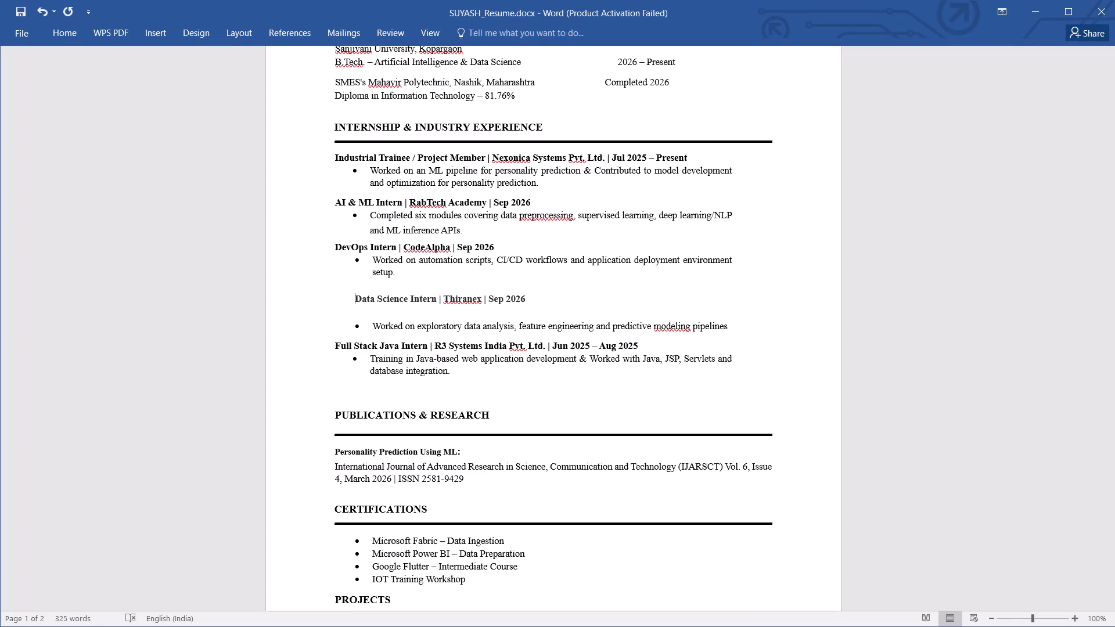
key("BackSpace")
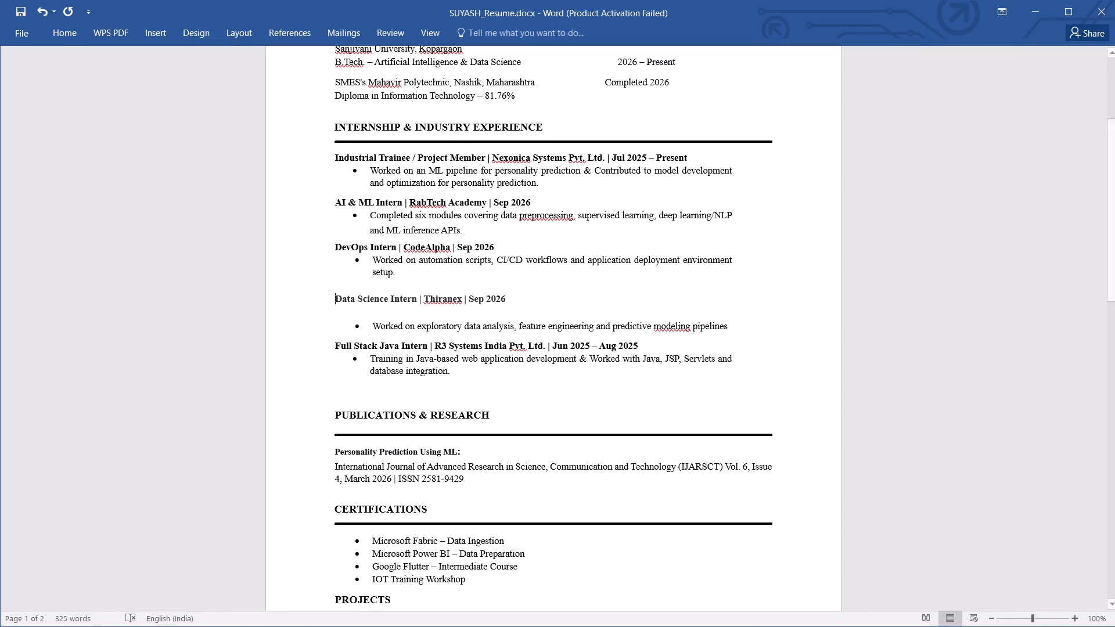
Add a blank unbulleted line between the Data Science Intern bullet and the Full Stack Java Intern heading.
left_click(744, 330)
key("Return")
key("BackSpace")
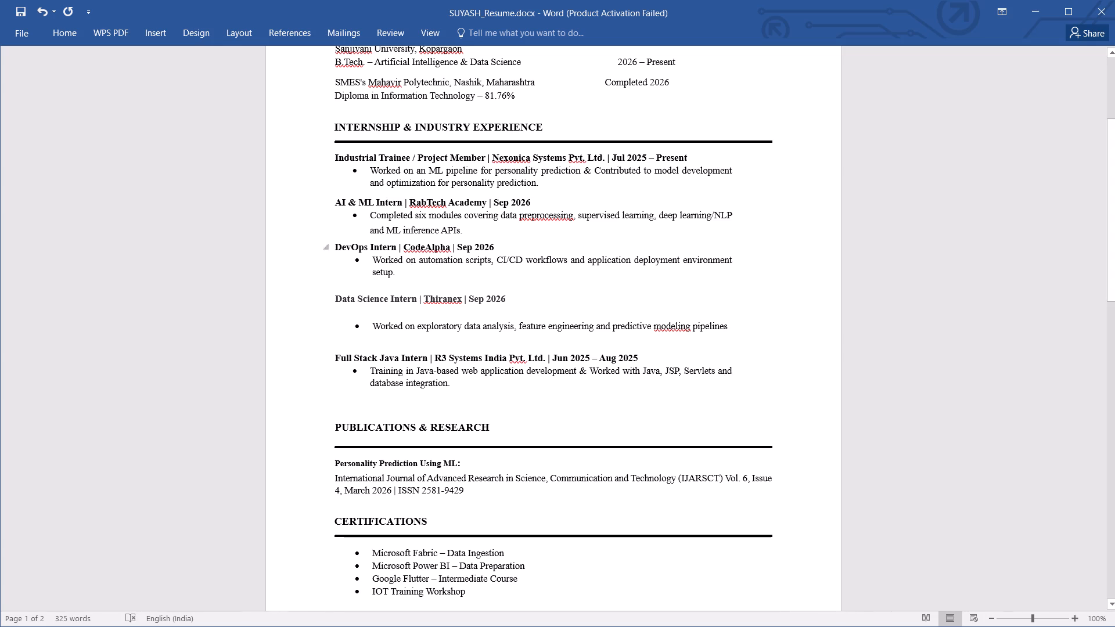
Set the AI & ML Intern bullet's left indent to 0.8 cm and its right indent to about 1 cm.
left_click(466, 220)
left_click(467, 230)
left_click(68, 33)
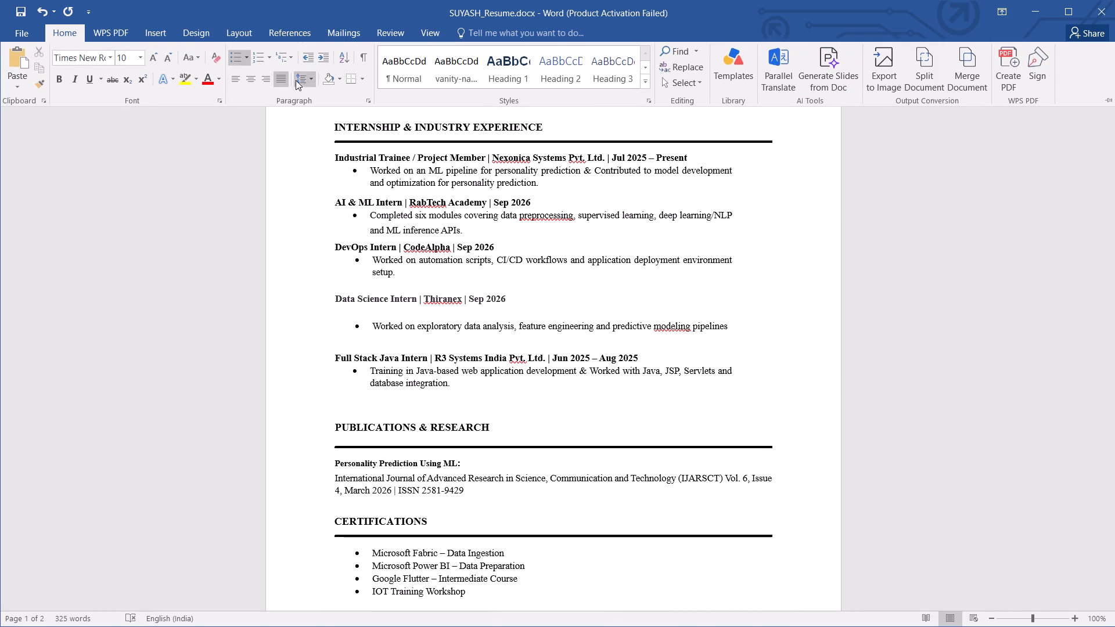
left_click(314, 81)
left_click(352, 197)
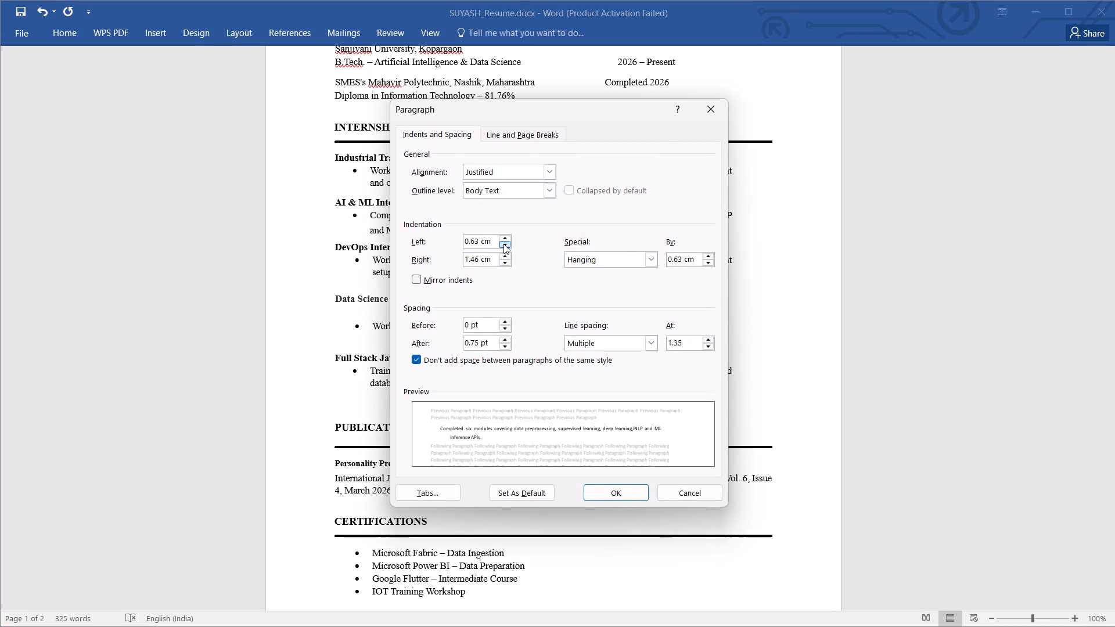
scroll(503, 244, "up", 1)
left_click(503, 236)
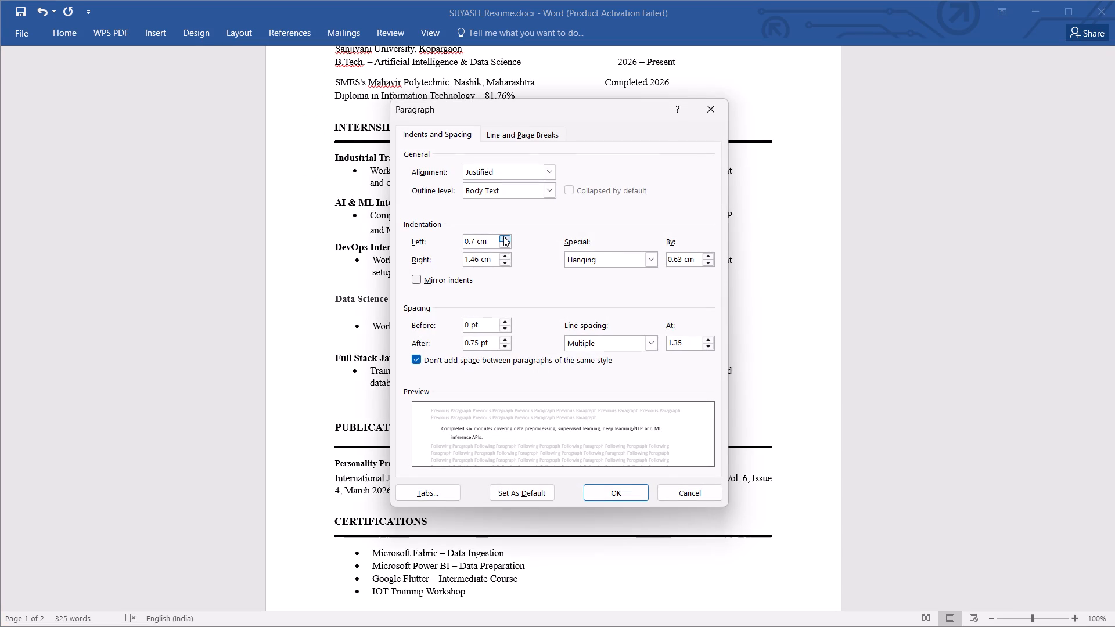
double_click(503, 236)
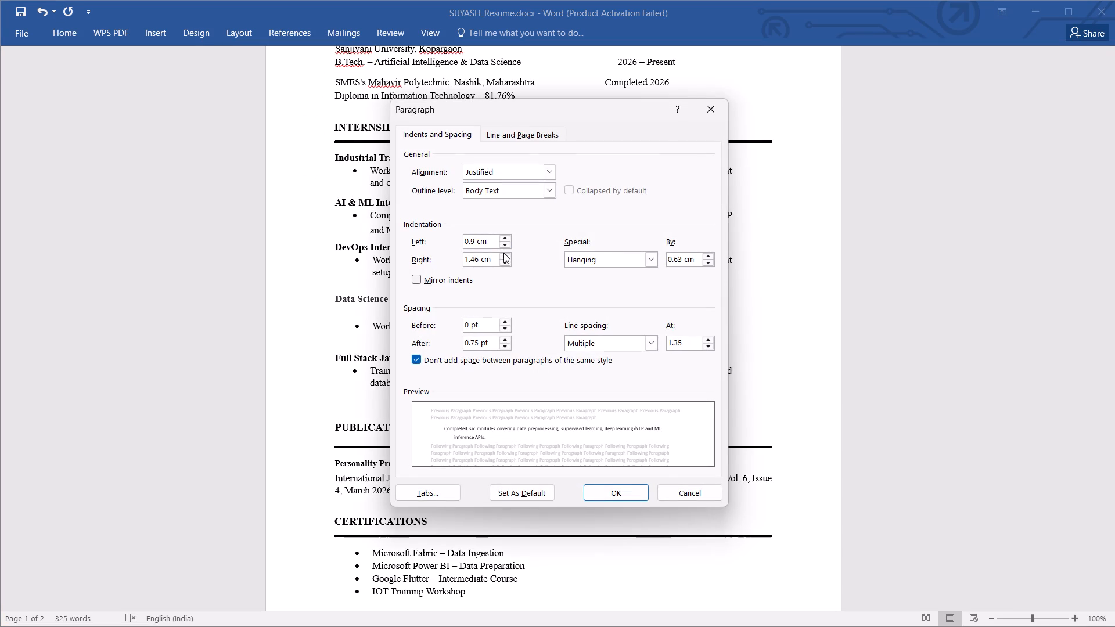
left_click(502, 247)
left_click(502, 264)
triple_click(502, 264)
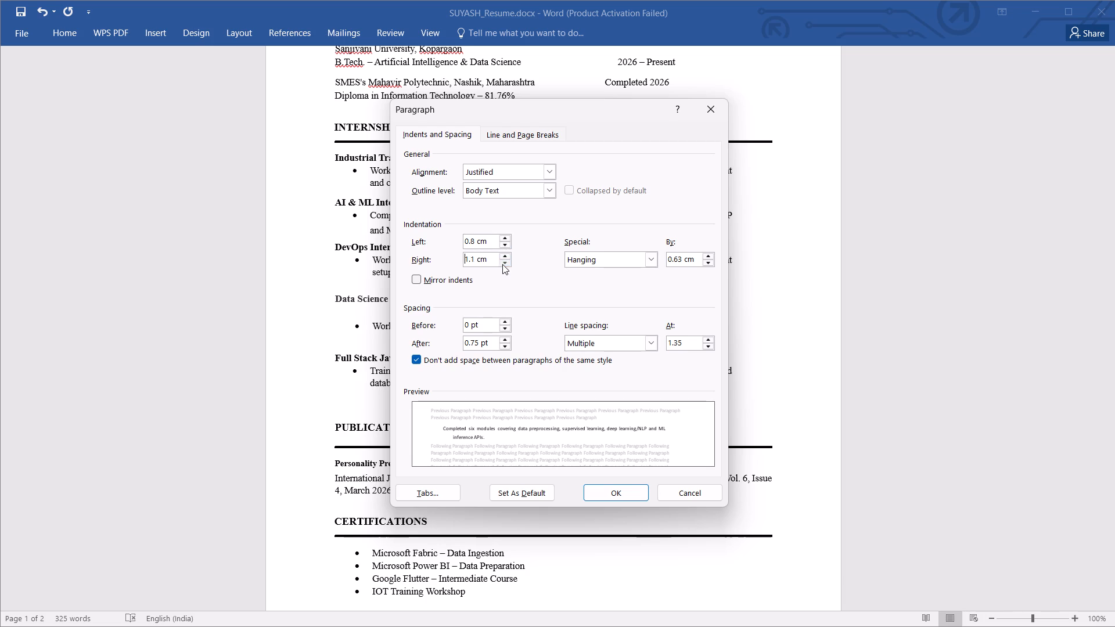
left_click(502, 264)
left_click(584, 491)
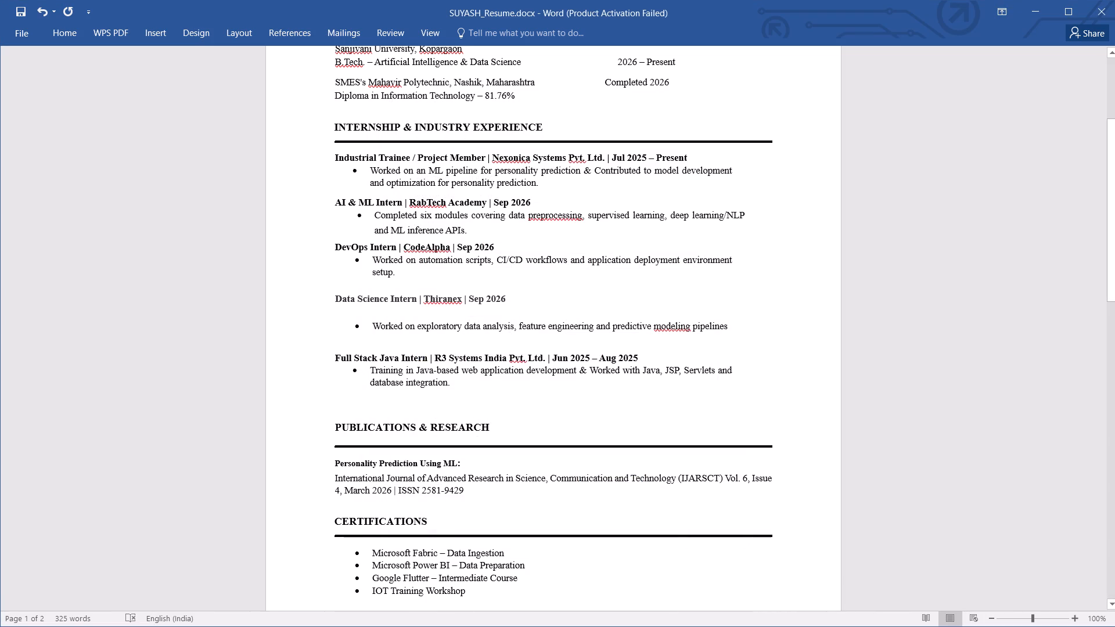
Set the line spacing of the entire résumé to 1.0.
left_click(538, 185)
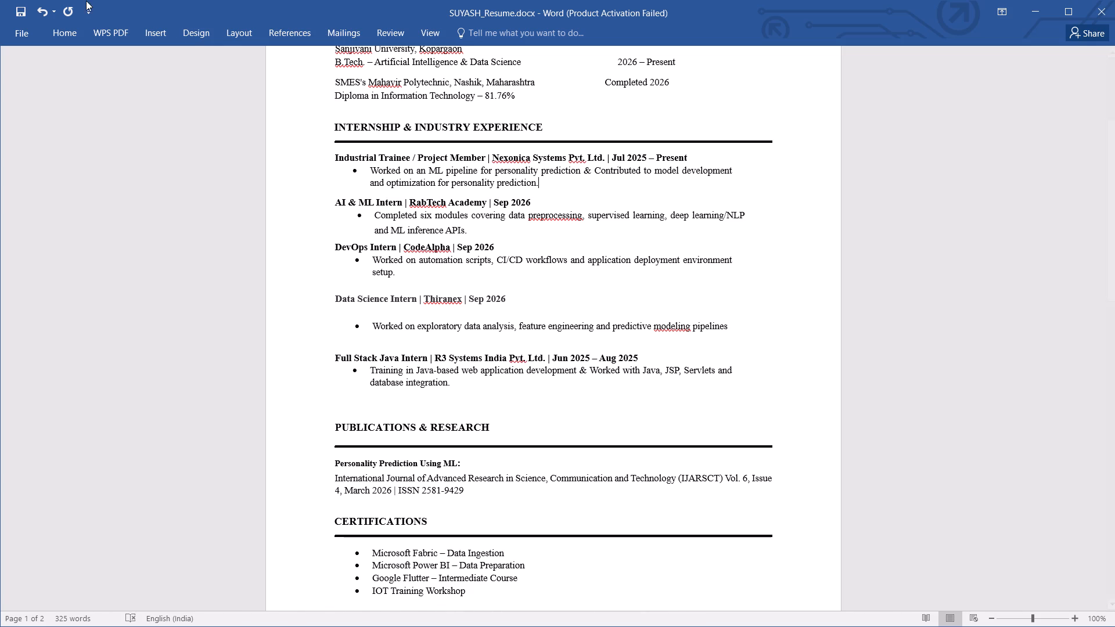
left_click(82, 28)
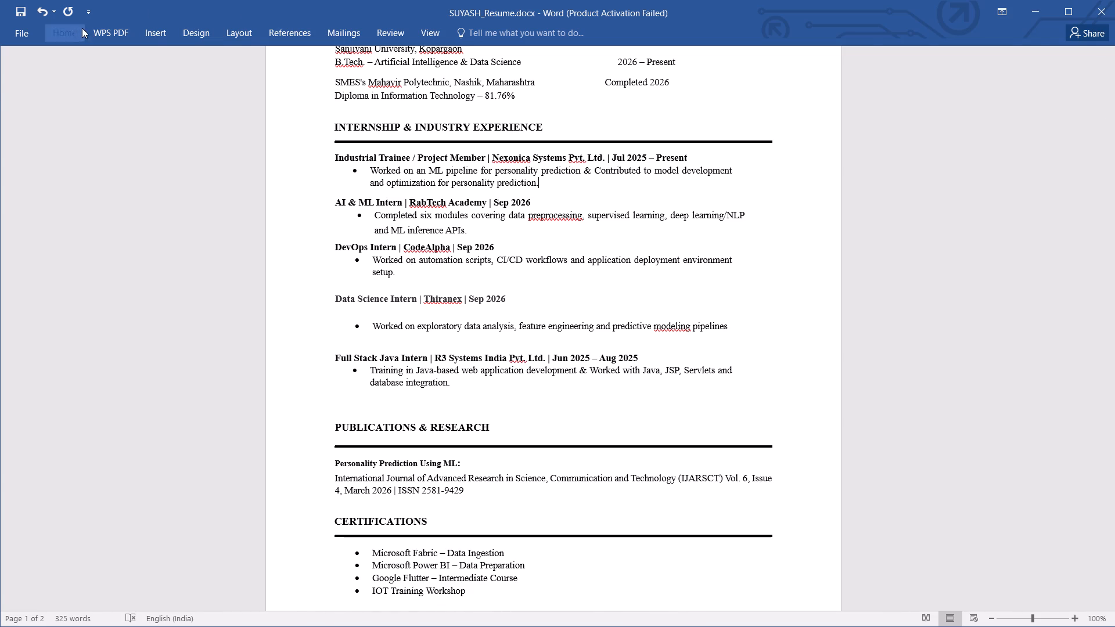
key("ctrl+a")
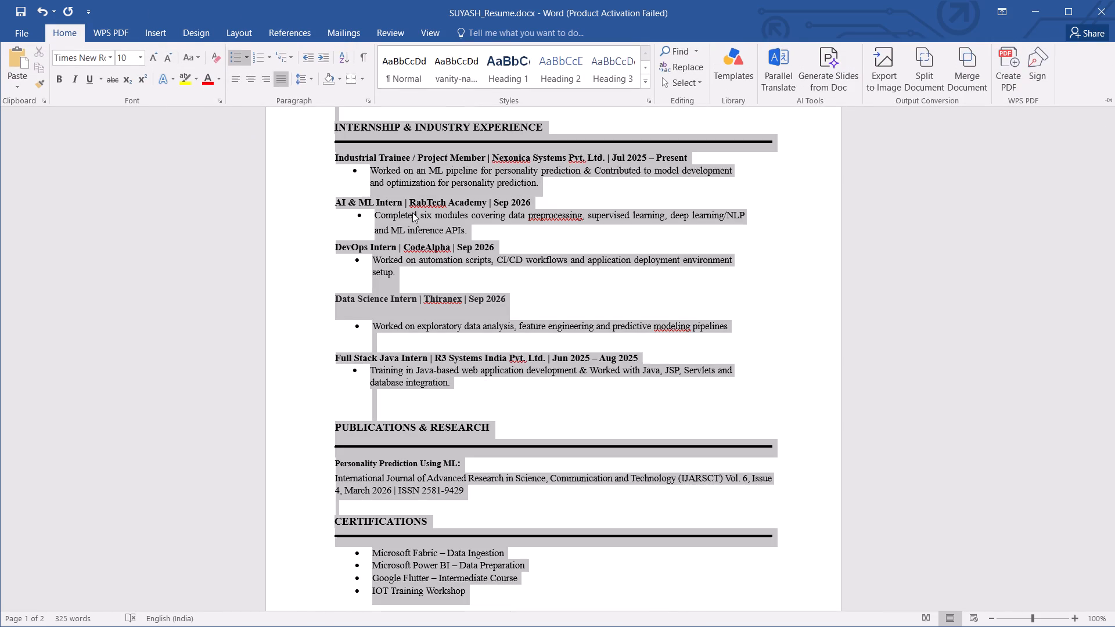
left_click(312, 80)
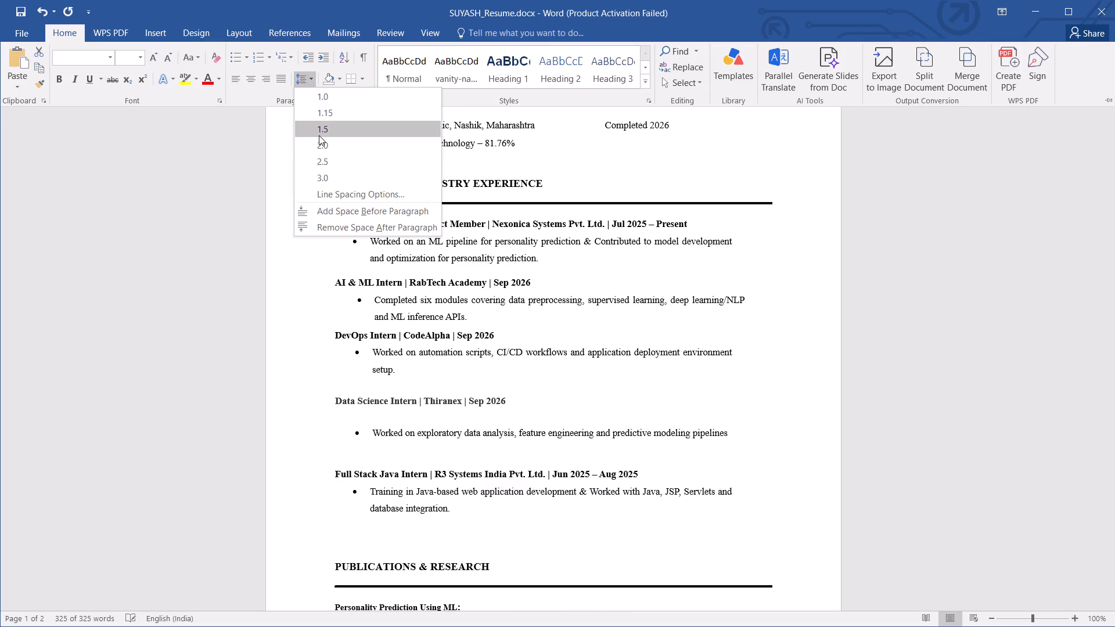
left_click(326, 102)
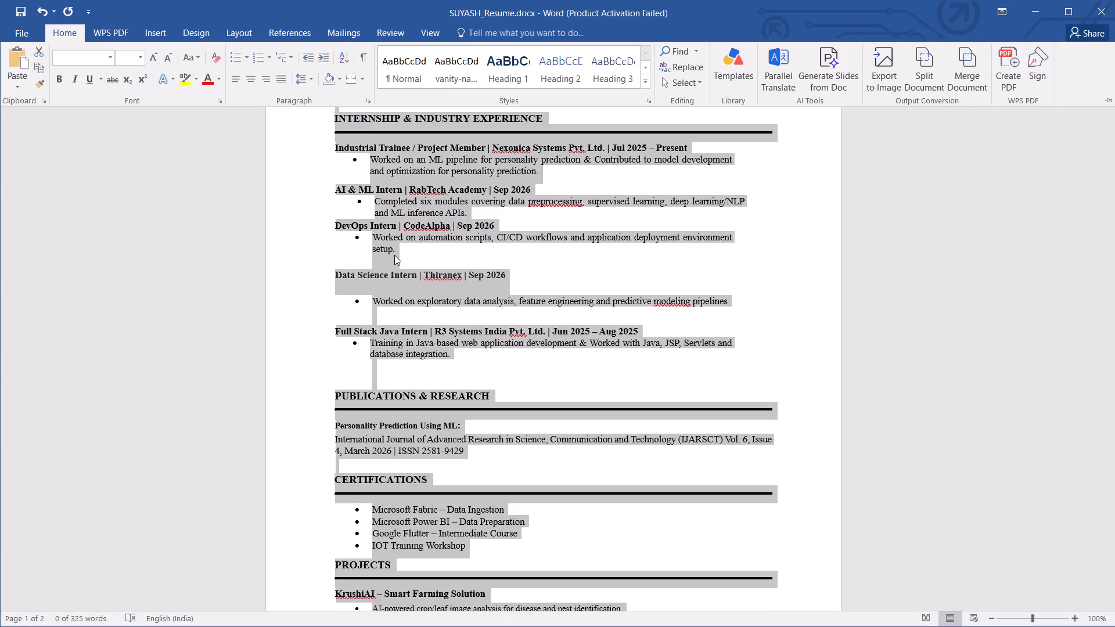
left_click(405, 251)
Shift "Completed 2026" on the SMES's Mahavir Polytechnic line further right by inserting 28 spaces before it.
scroll(440, 205, "up", 10)
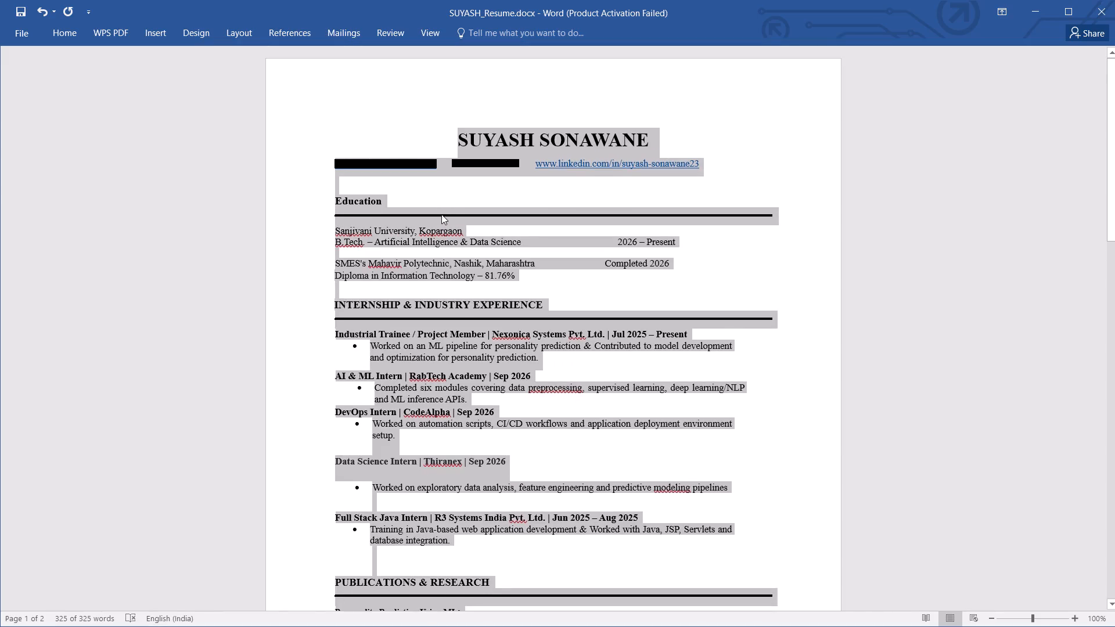
left_click(441, 214)
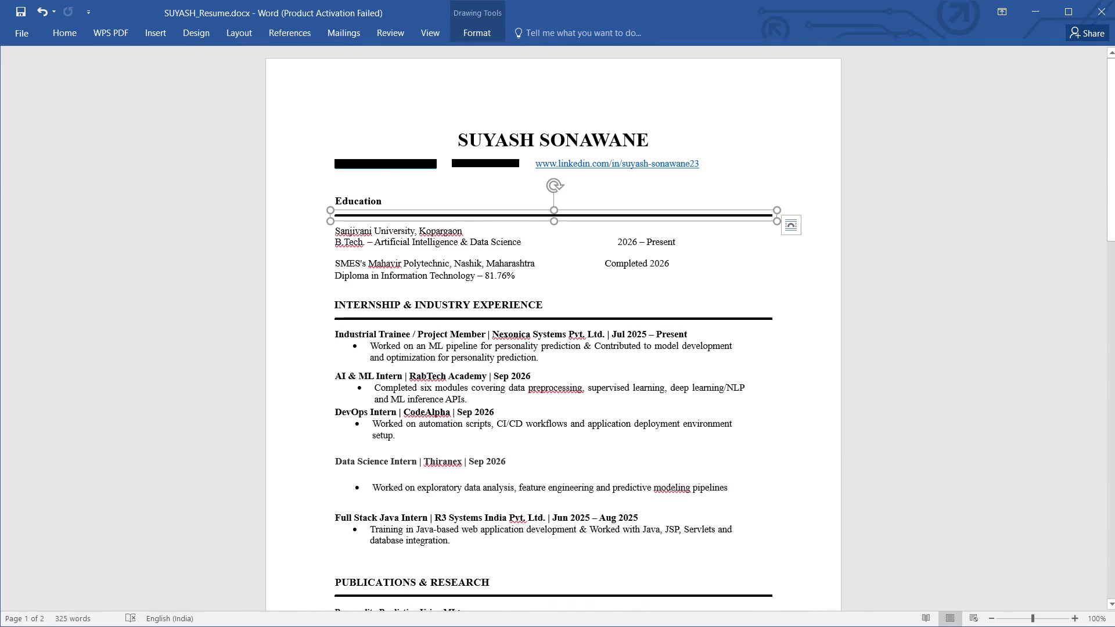
left_click(506, 272)
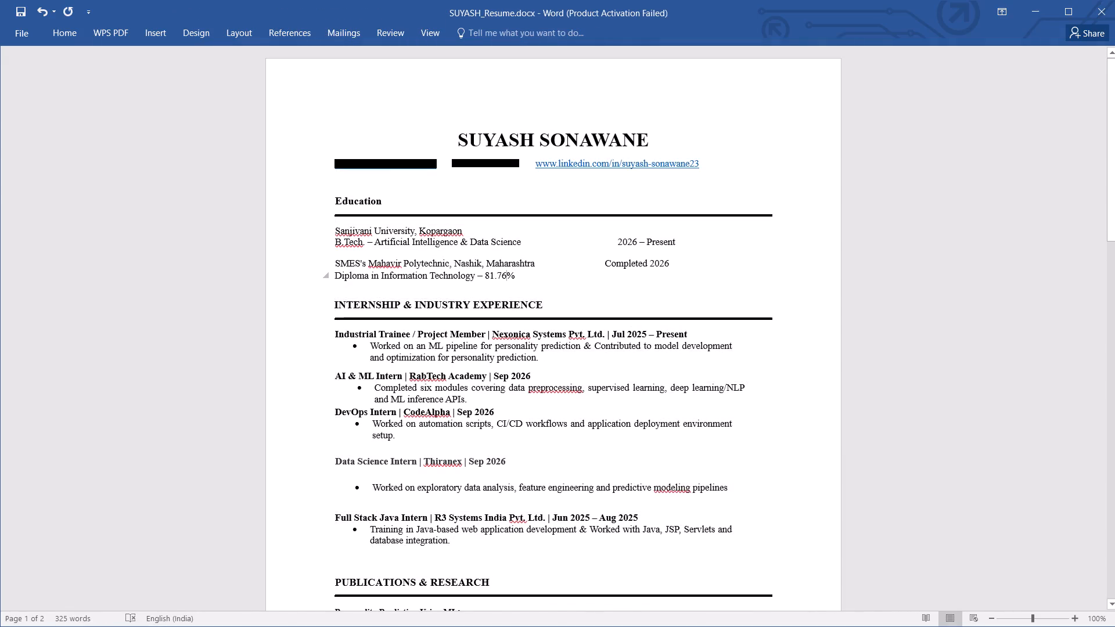
left_click(593, 265)
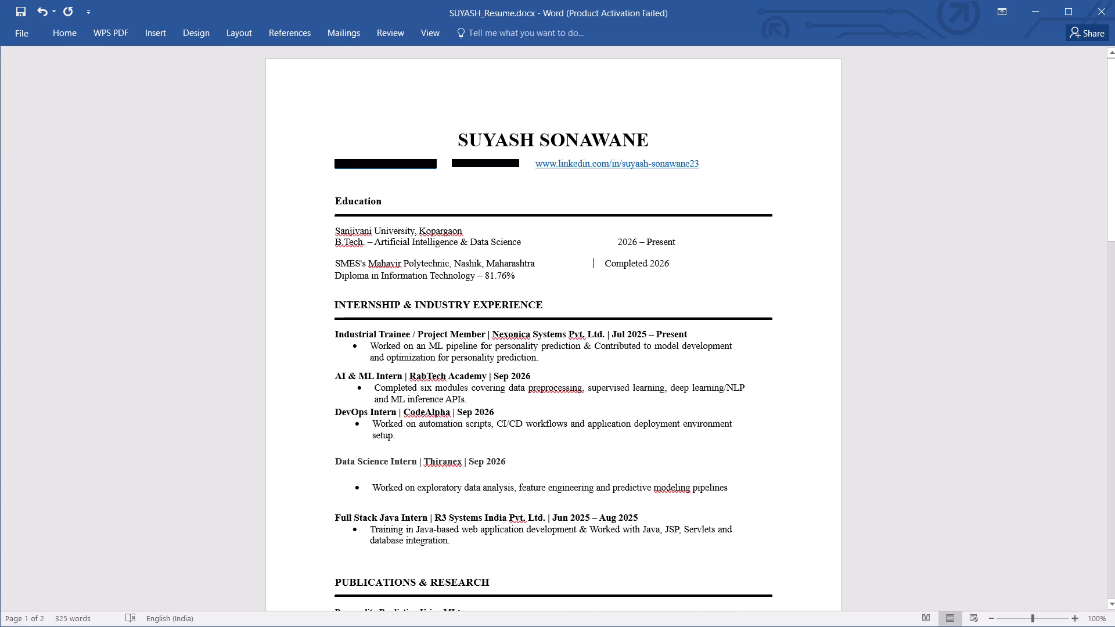
key("space")
key("space")
key("space")
key("space")
key("space")
key("space")
key("space")
key("space")
key("space")
key("space")
key("space")
key("space")
key("space")
key("space")
key("space")
key("space")
key("space")
key("space")
key("space")
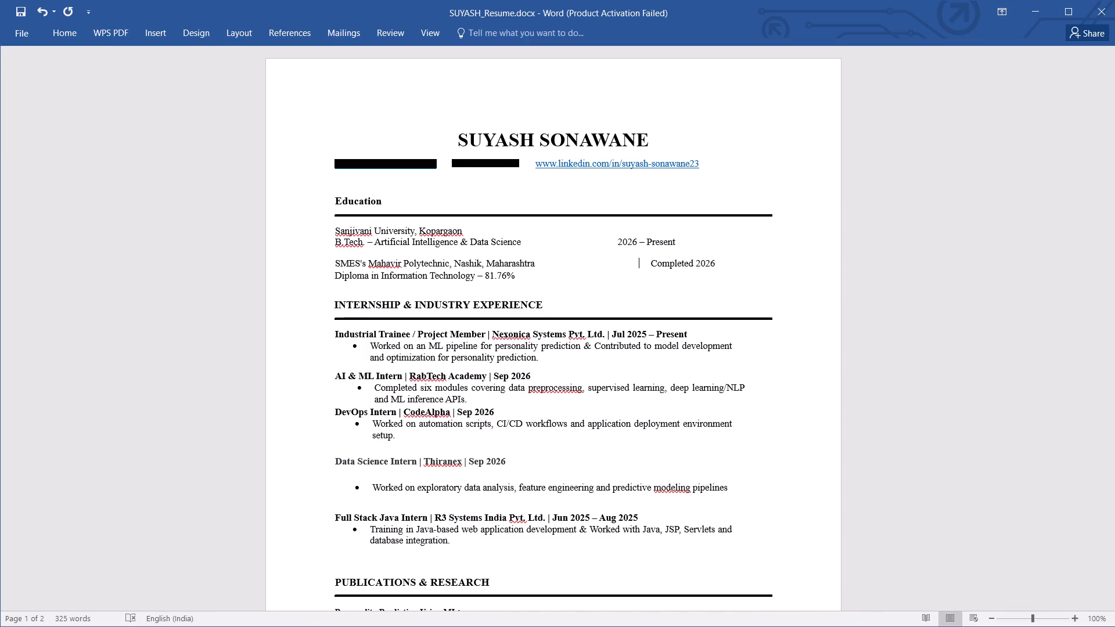
key("space")
key("space")
key("space")
key("space")
key("space")
key("space")
key("space")
key("space")
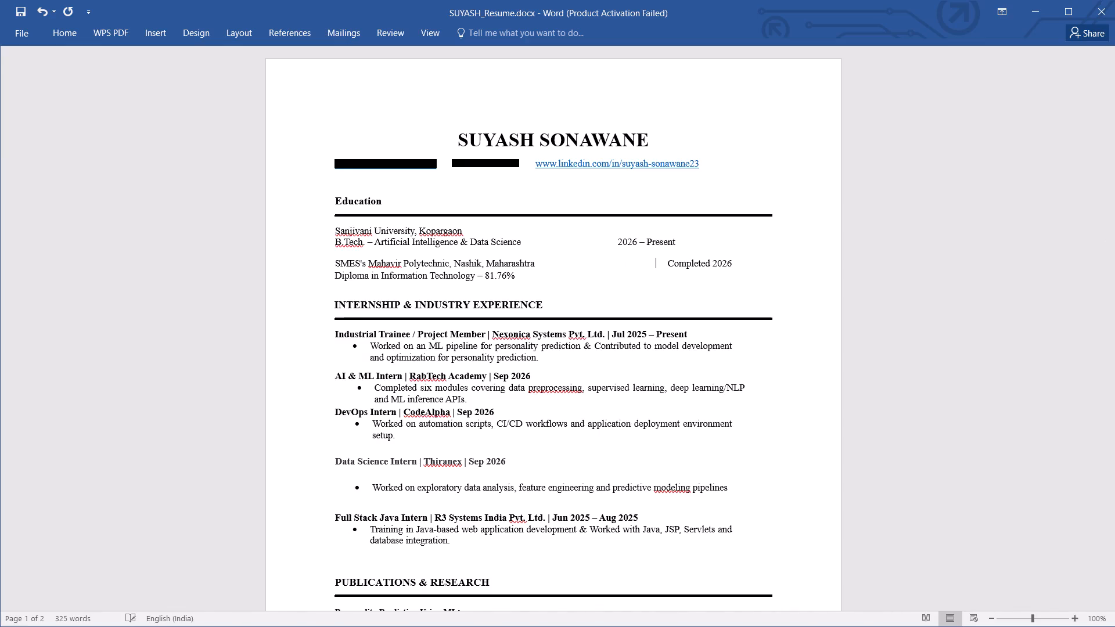
key("space")
key("space")
key("BackSpace")
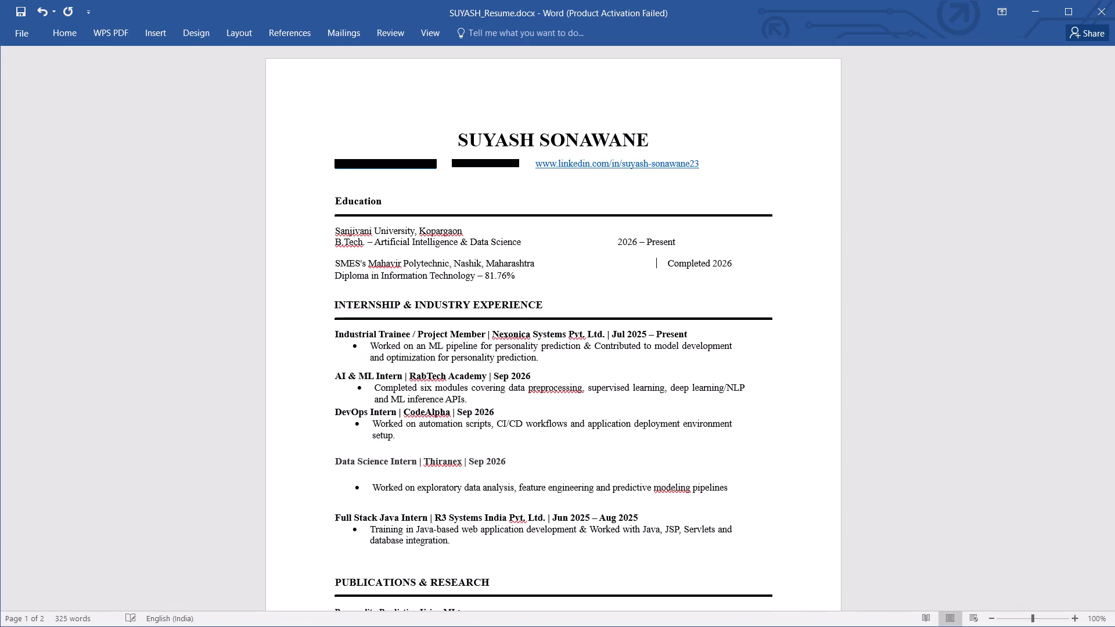
Shift "2026 – Present" on the B.Tech. line further right with spaces until its end lines up with "Completed 2026" below.
left_click(573, 246)
key("BackSpace")
key("BackSpace")
key("BackSpace")
key("BackSpace")
key("BackSpace")
key("BackSpace")
key("BackSpace")
key("BackSpace")
key("BackSpace")
key("BackSpace")
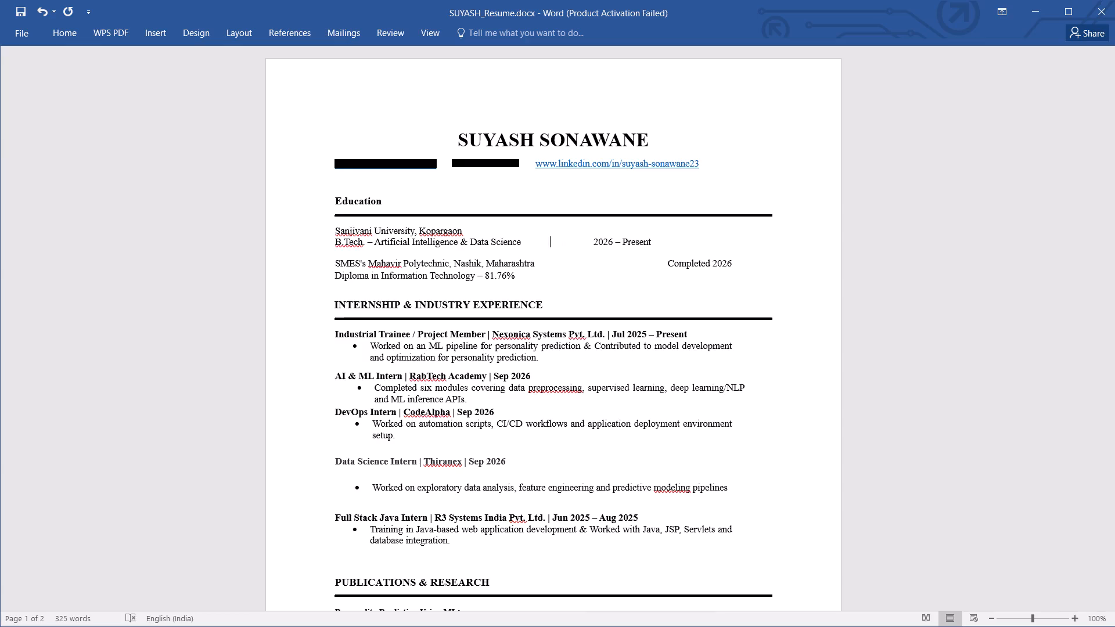
key("space")
key("space")
key("space")
key("space")
key("space")
key("space")
key("space")
key("space")
key("space")
key("space")
key("space")
key("space")
key("space")
key("space")
key("space")
key("space")
key("space")
key("space")
key("space")
key("space")
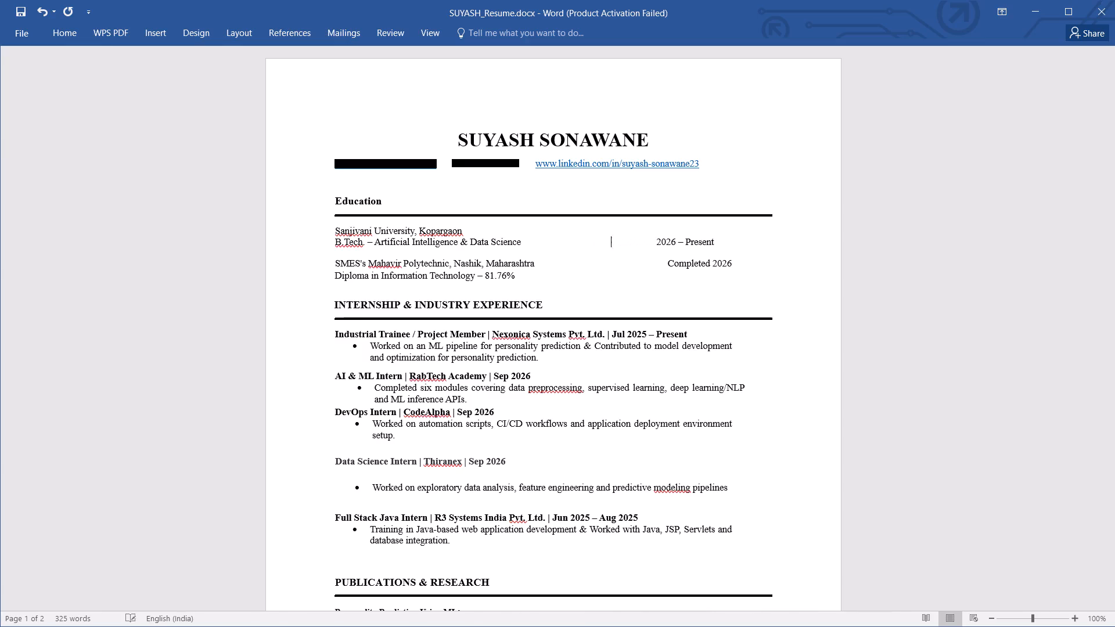
key("space")
key("space")
key("space")
key("space")
key("space")
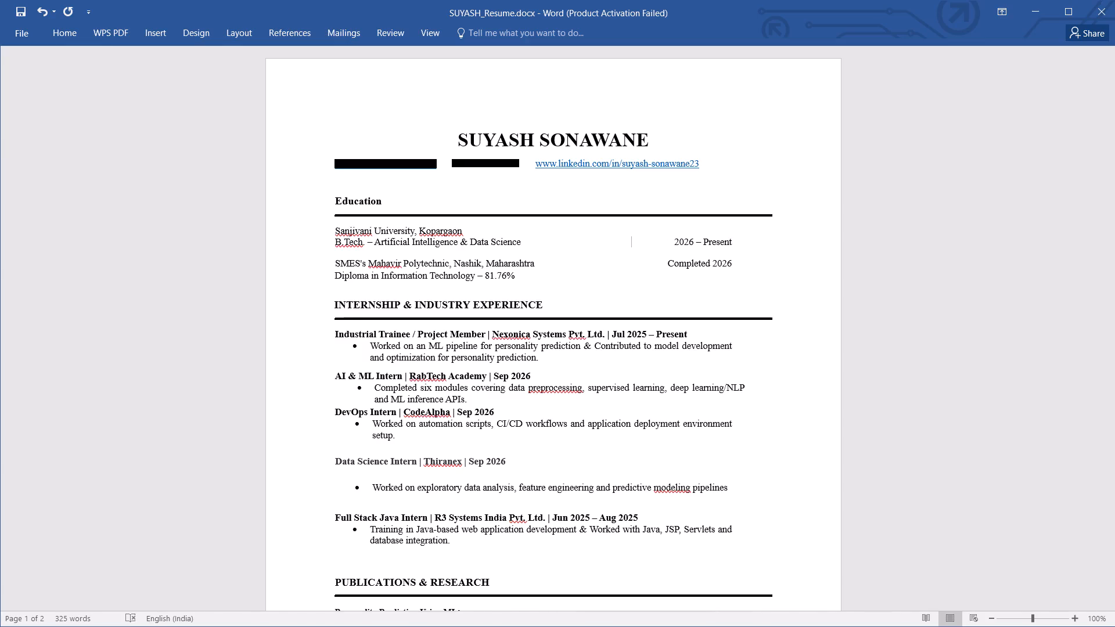
key("space")
key("space")
key("space")
key("space")
key("space")
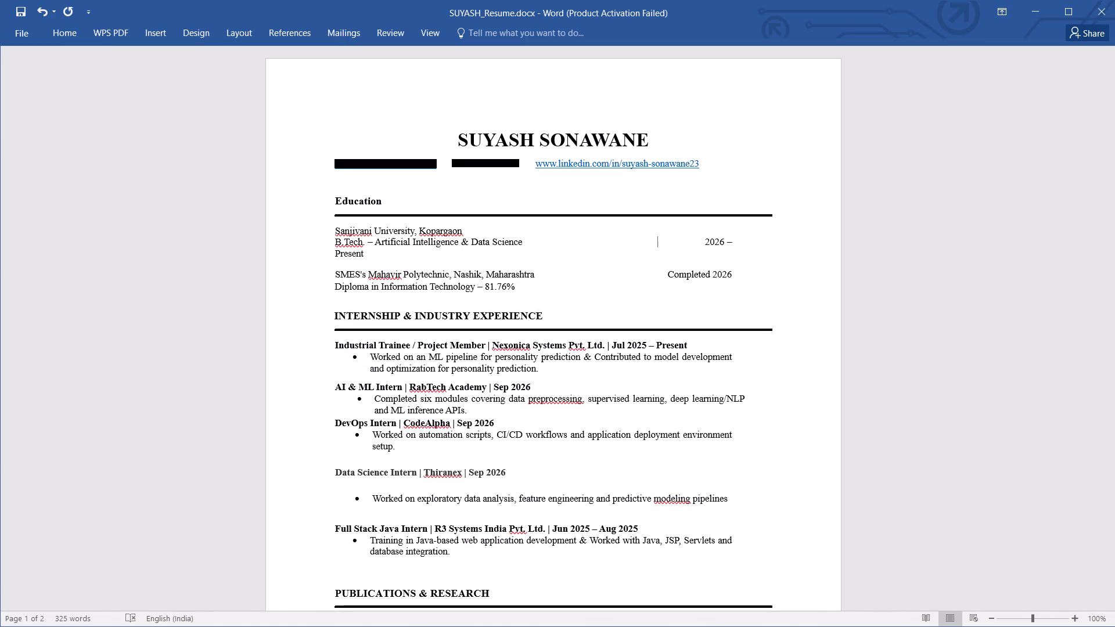
key("BackSpace")
key("BackSpace")
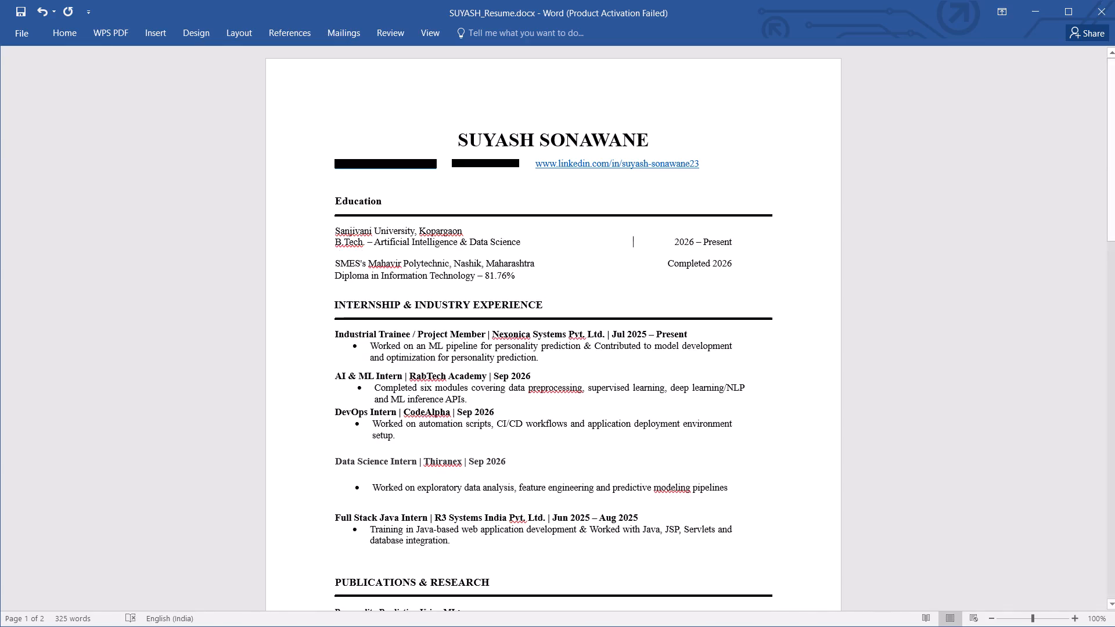
Examine the theme line styles and other theme fills available for the divider line under the INTERNSHIP & INDUSTRY EXPERIENCE heading.
scroll(574, 246, "down", 5)
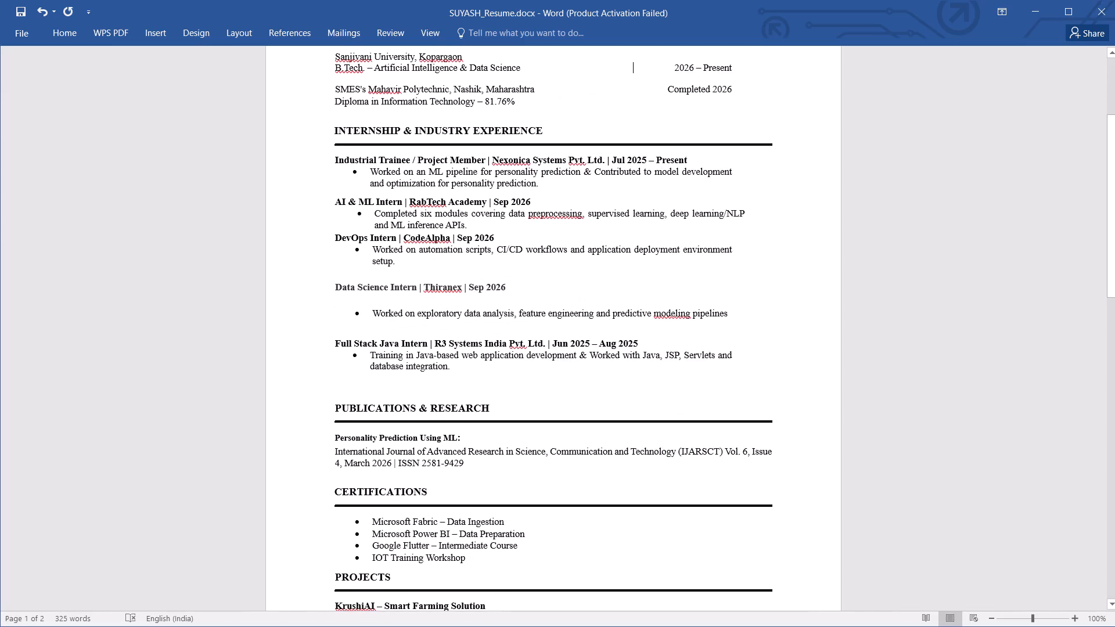
left_click(615, 147)
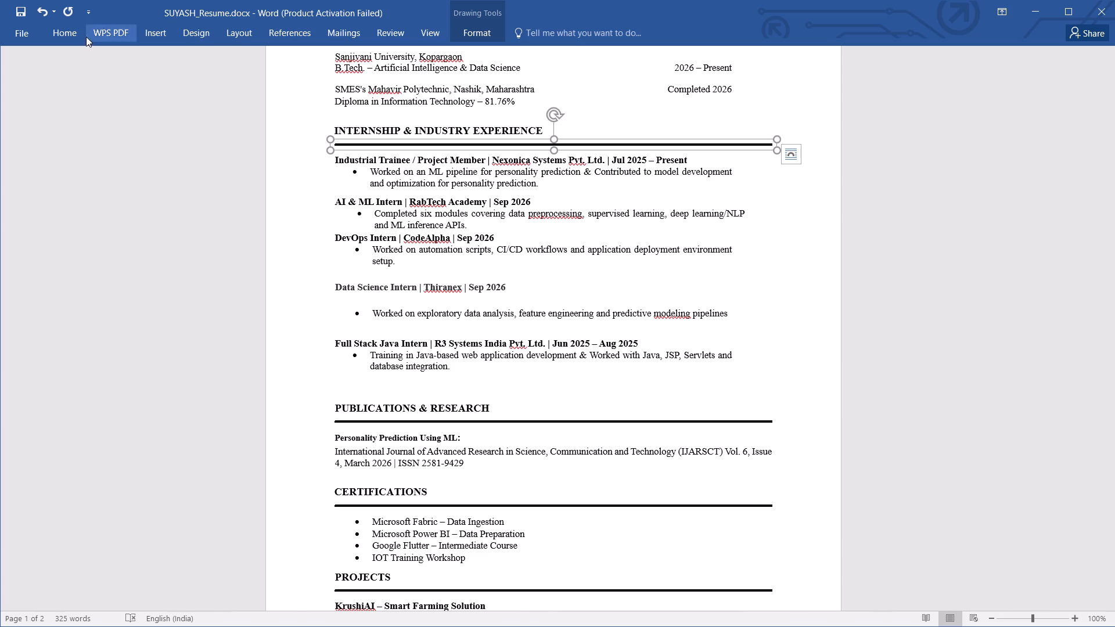
left_click(77, 24)
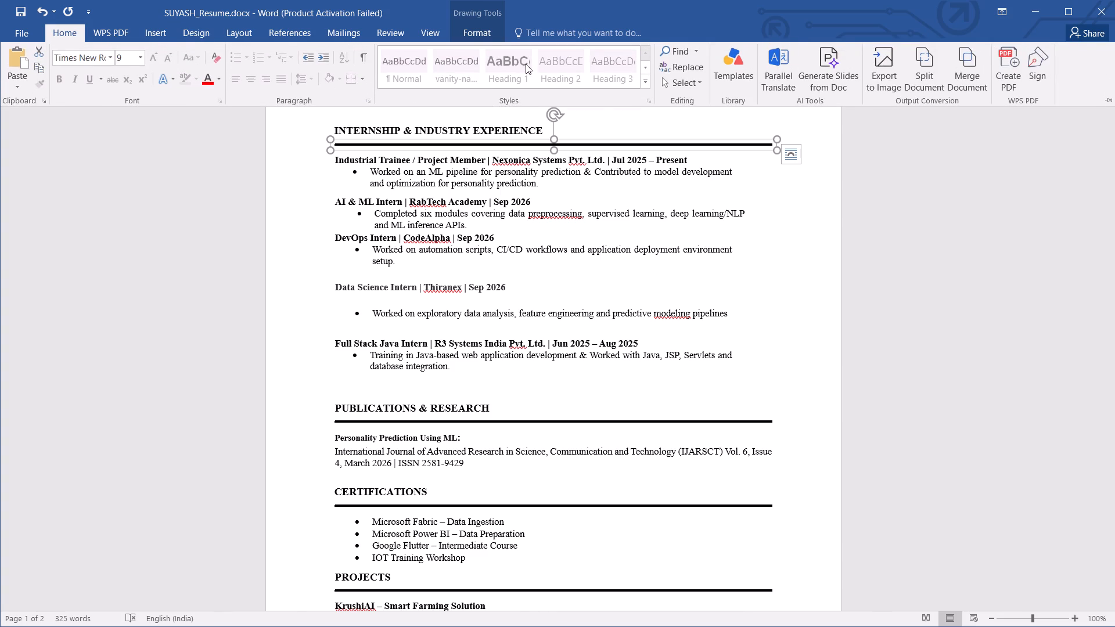
left_click(483, 33)
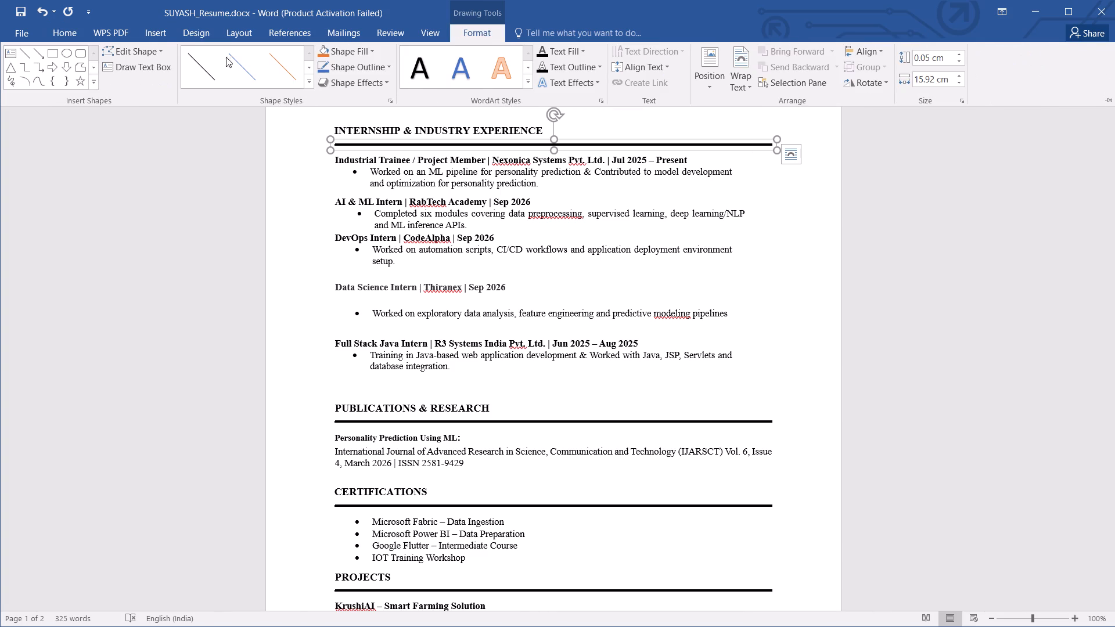
left_click(31, 55)
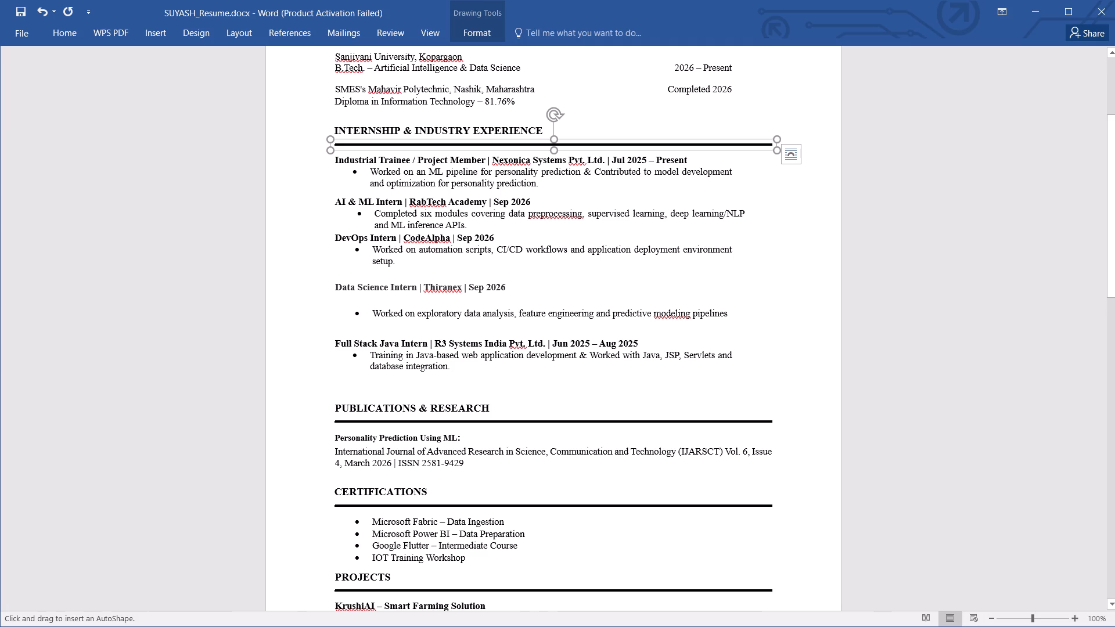
left_click(456, 34)
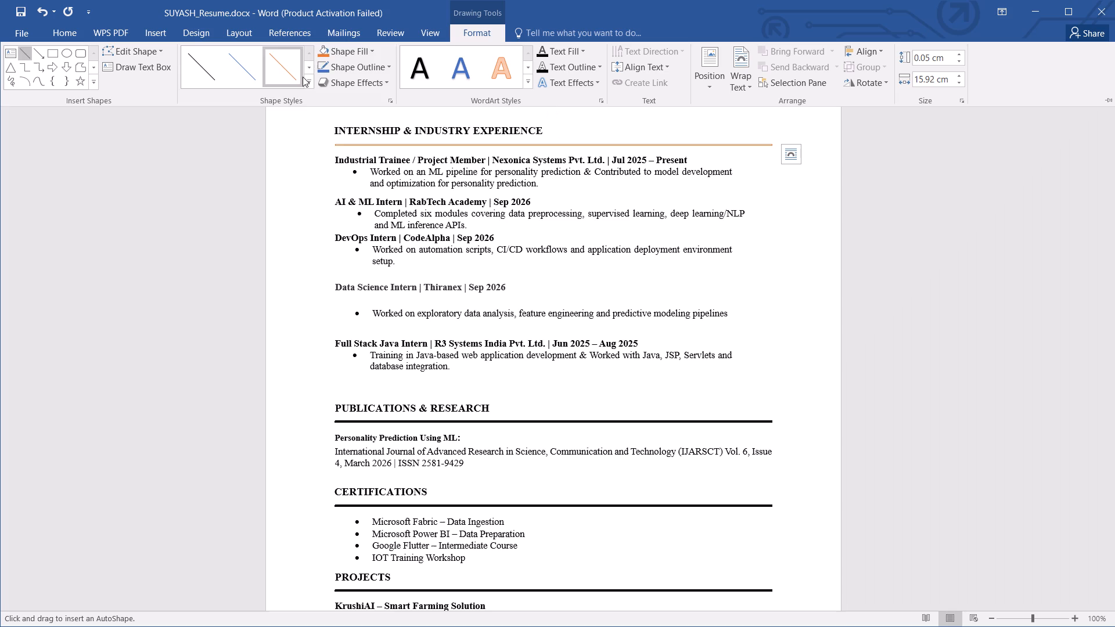
left_click(305, 84)
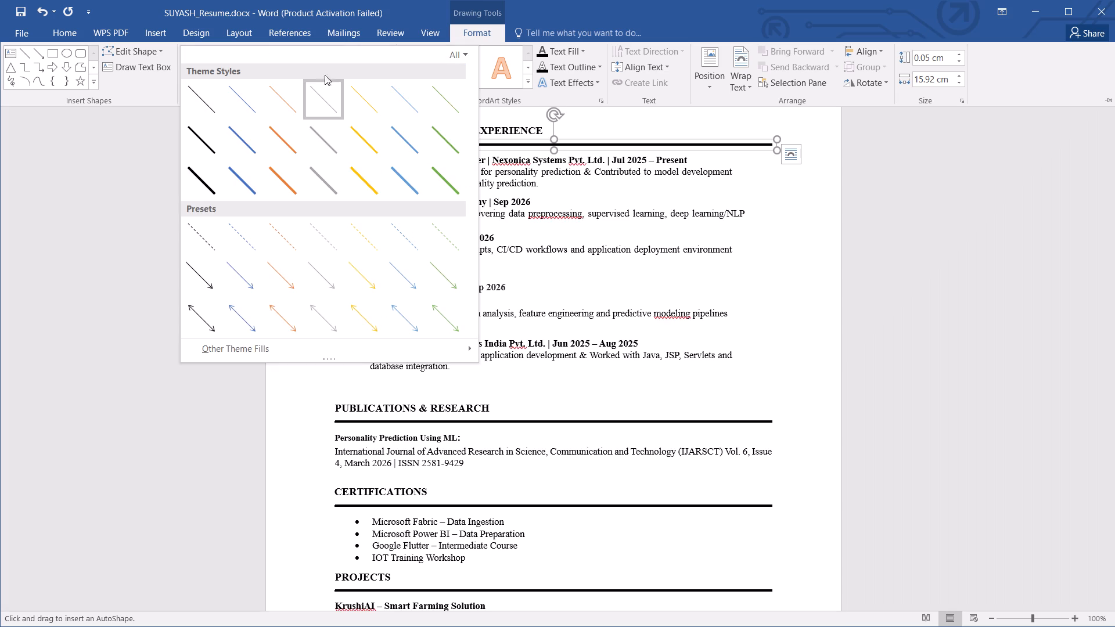
left_click(466, 54)
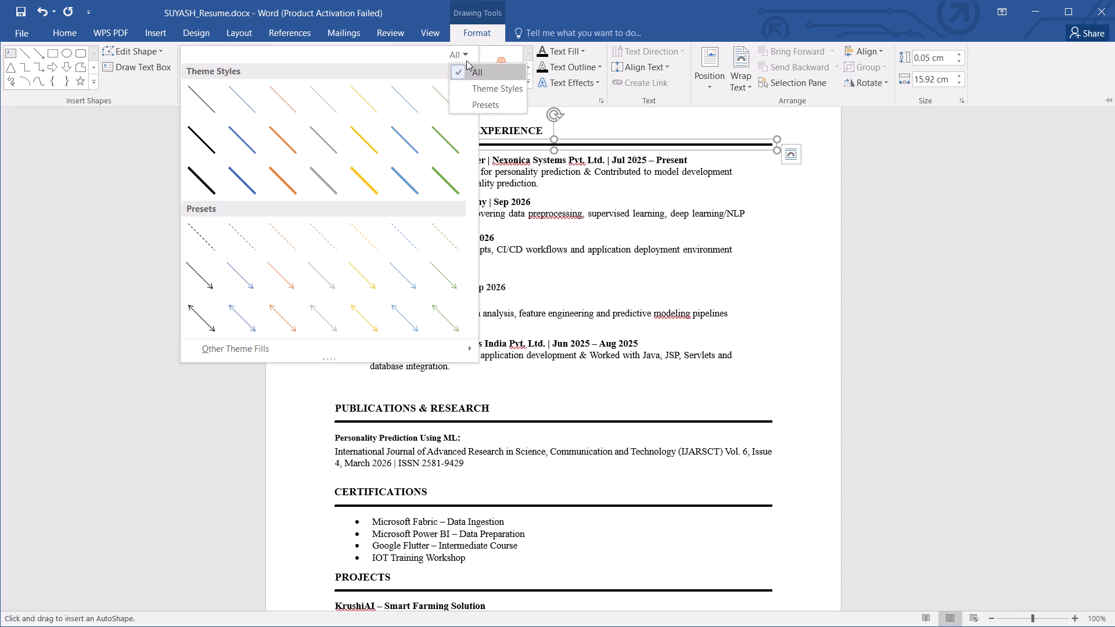
left_click(471, 89)
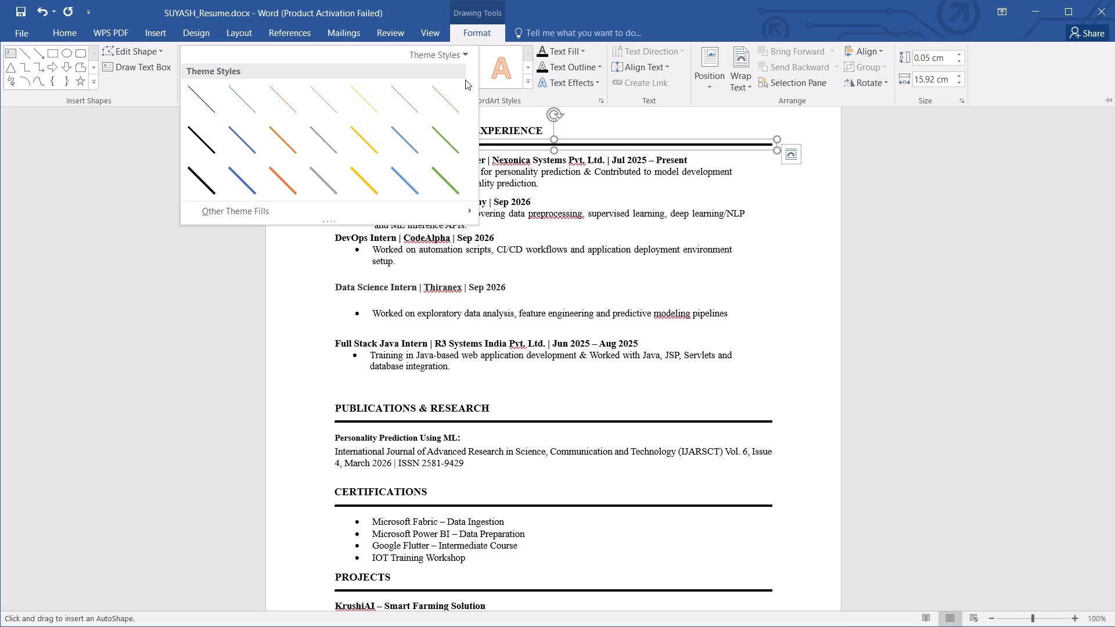
left_click(456, 57)
left_click(455, 91)
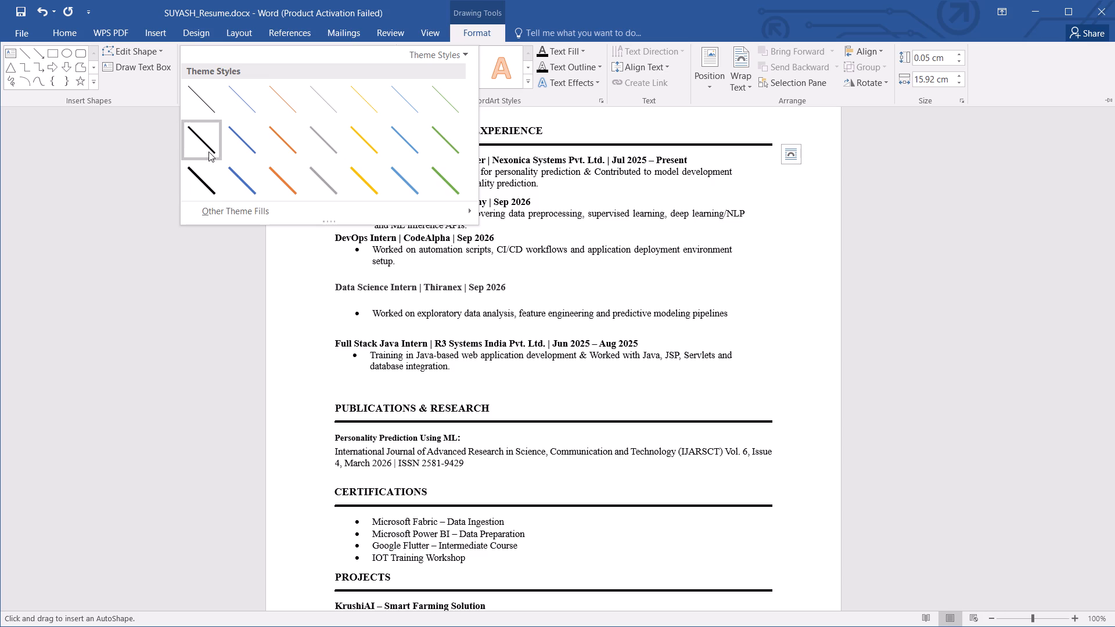
left_click(285, 206)
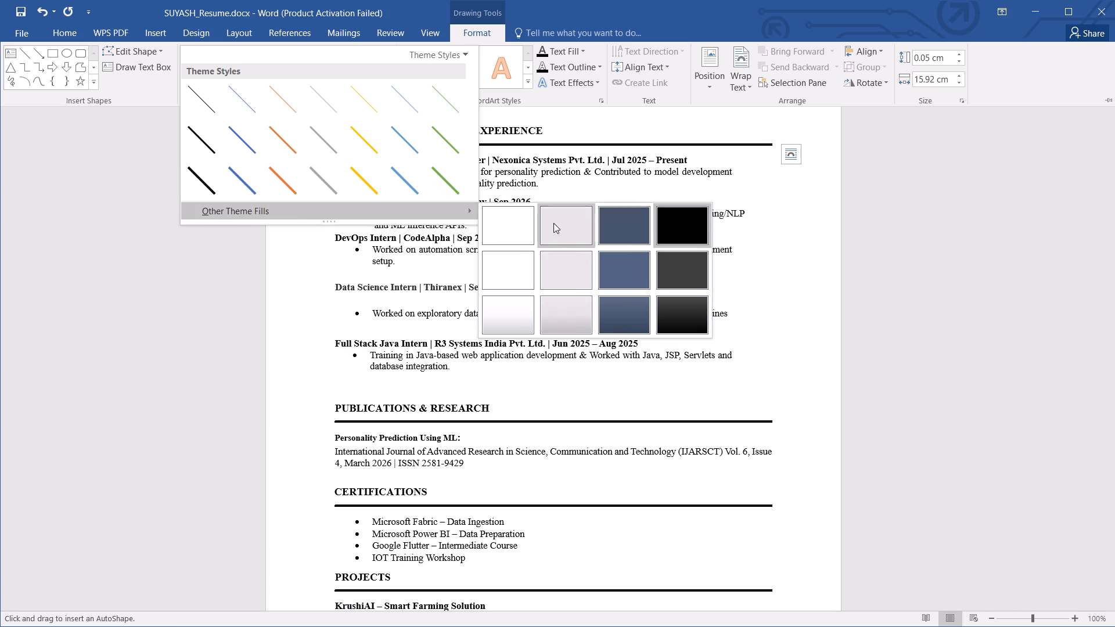
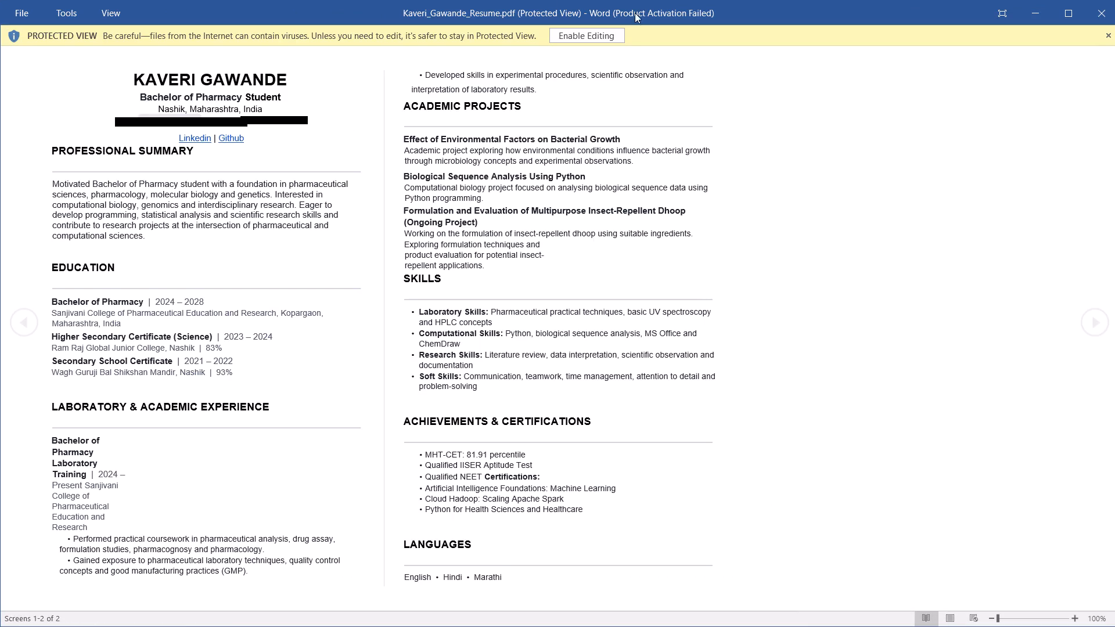
Enable editing for the Bachelor of Pharmacy résumé that is open in Protected View.
left_click(617, 30, "alt")
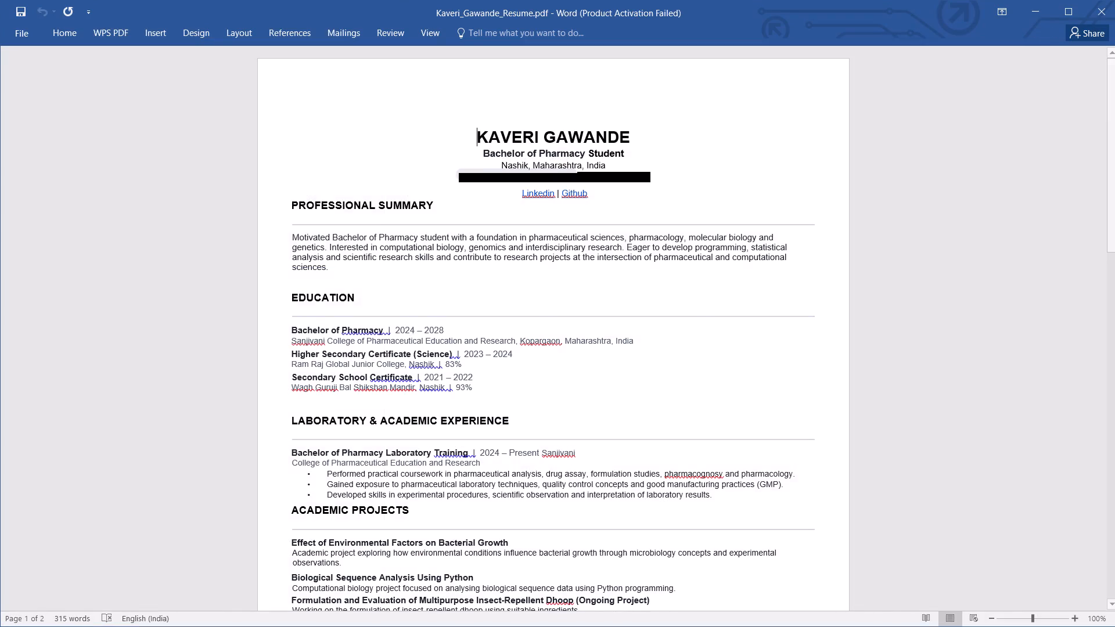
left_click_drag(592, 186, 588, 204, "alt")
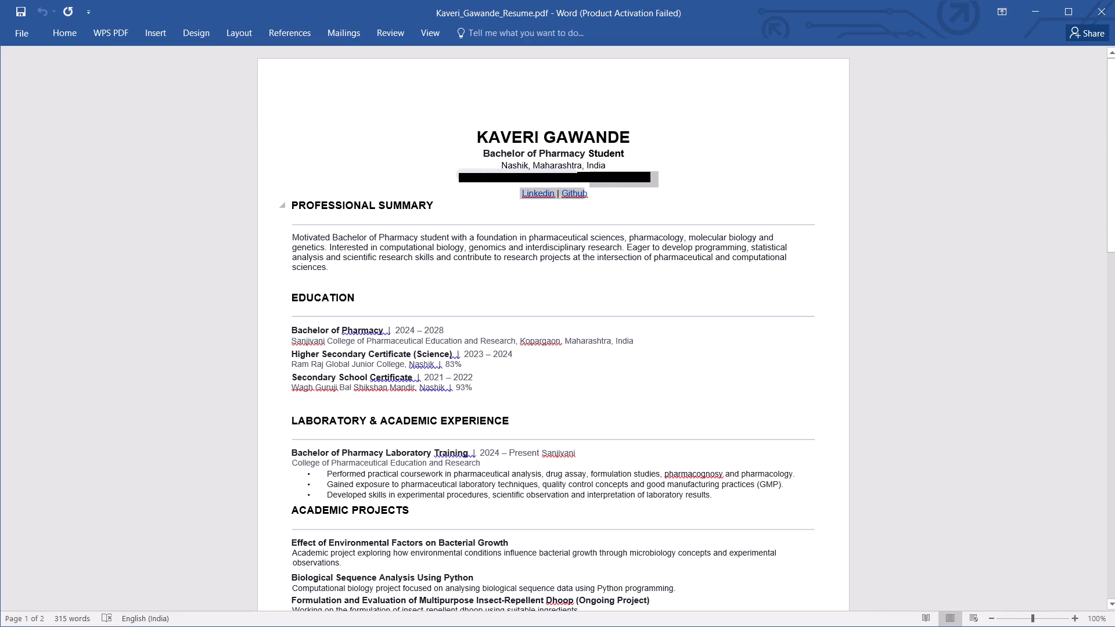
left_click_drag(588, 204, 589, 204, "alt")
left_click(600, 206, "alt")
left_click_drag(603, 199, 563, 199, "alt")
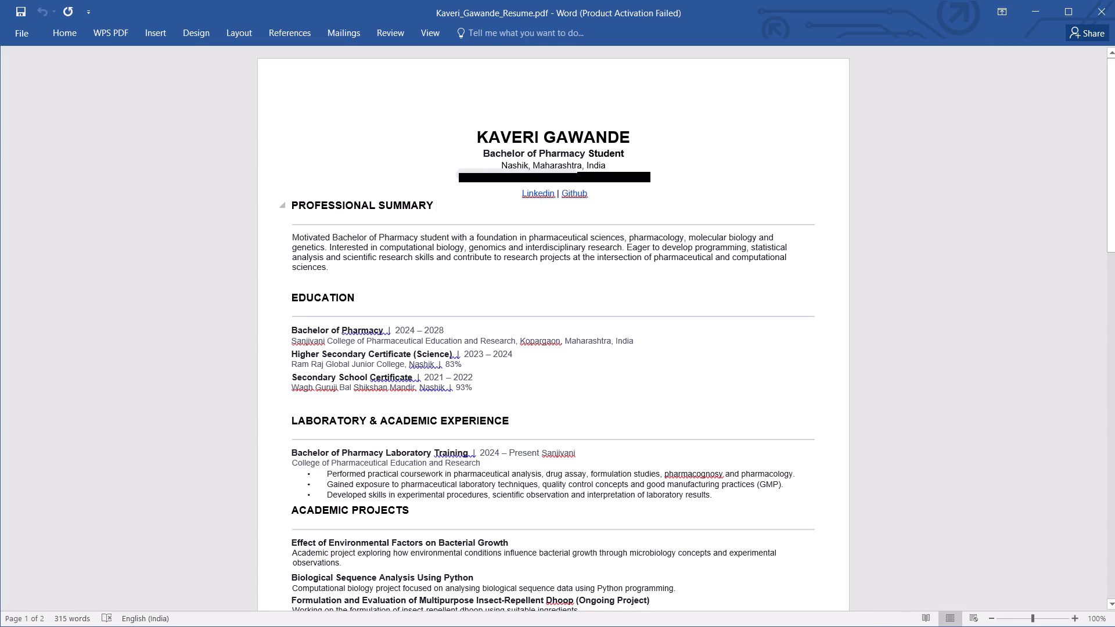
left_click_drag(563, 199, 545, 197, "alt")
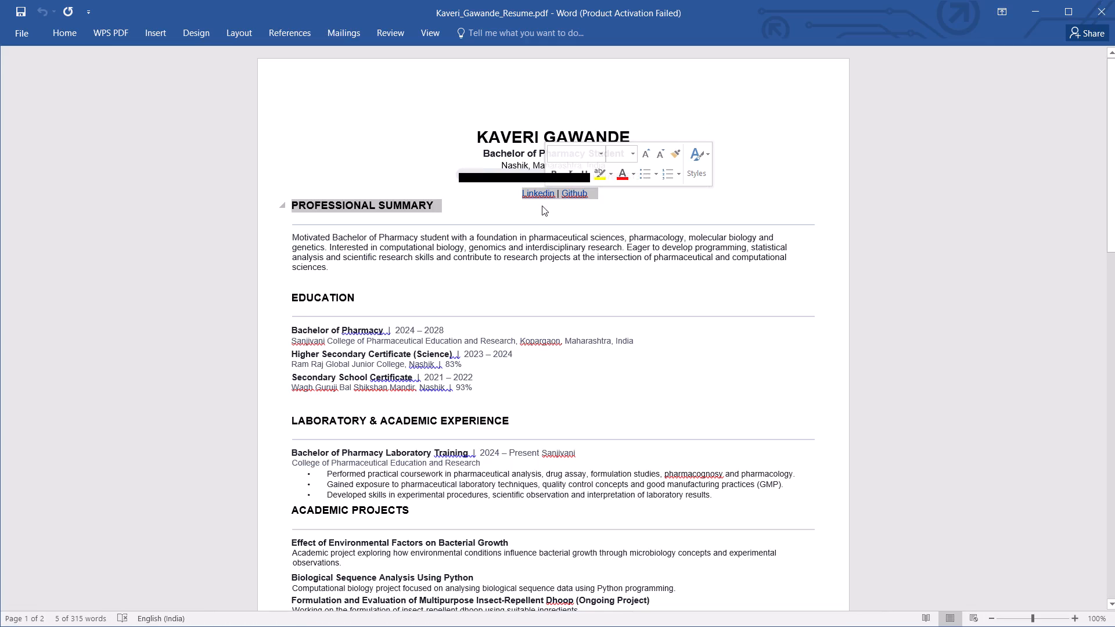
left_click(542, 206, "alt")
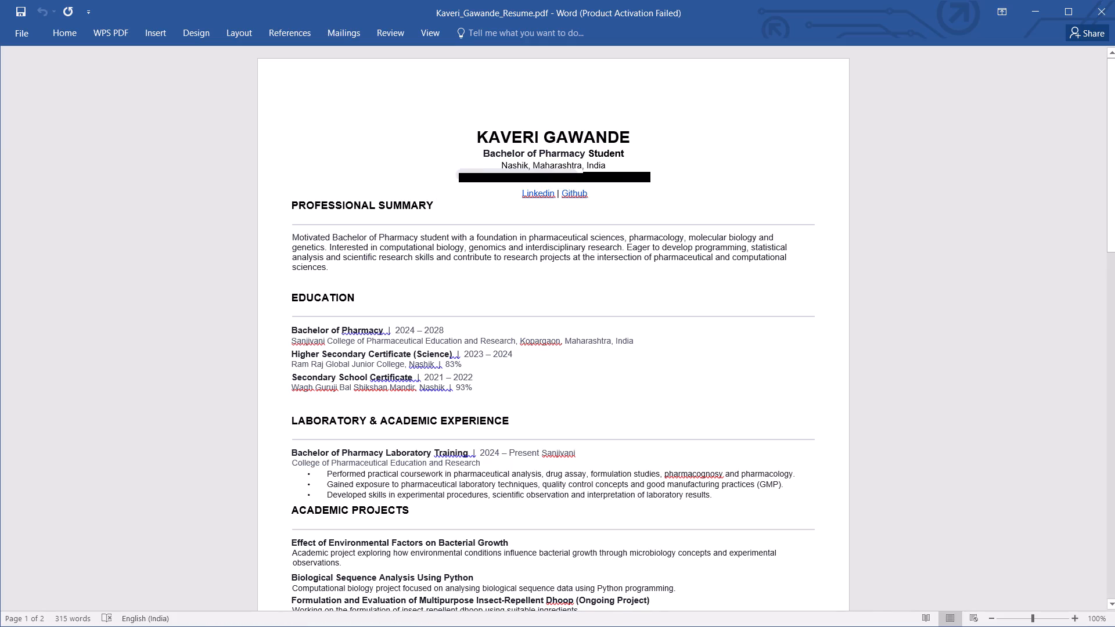
Copy the thin grey divider line under the EDUCATION heading of the Bachelor of Pharmacy résumé.
scroll(445, 308, "down", 10, "alt")
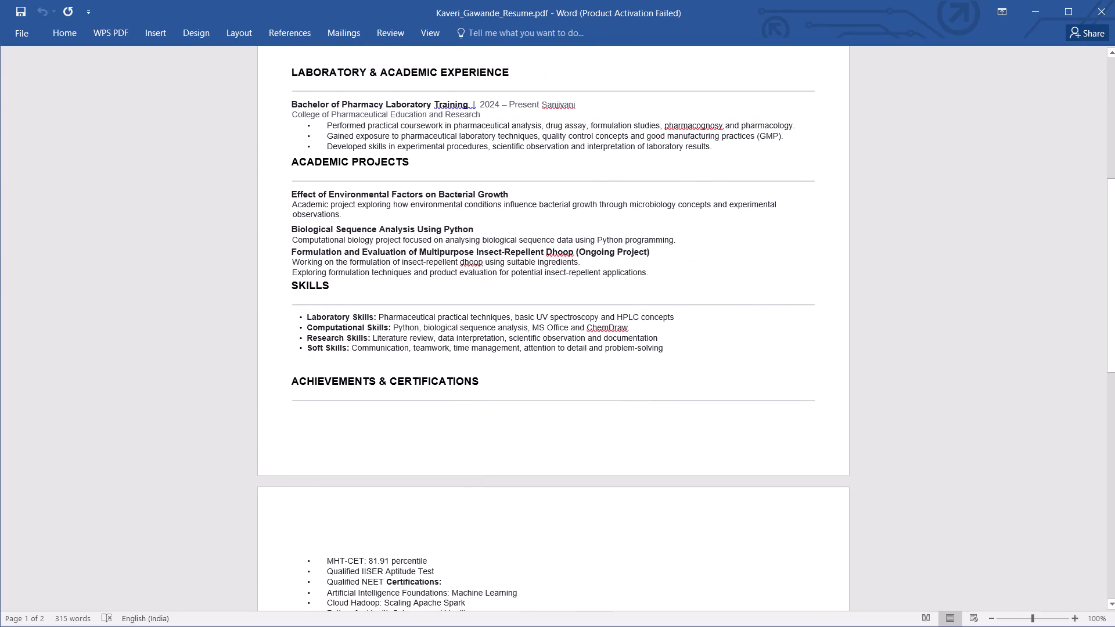
scroll(445, 308, "up", 6, "alt")
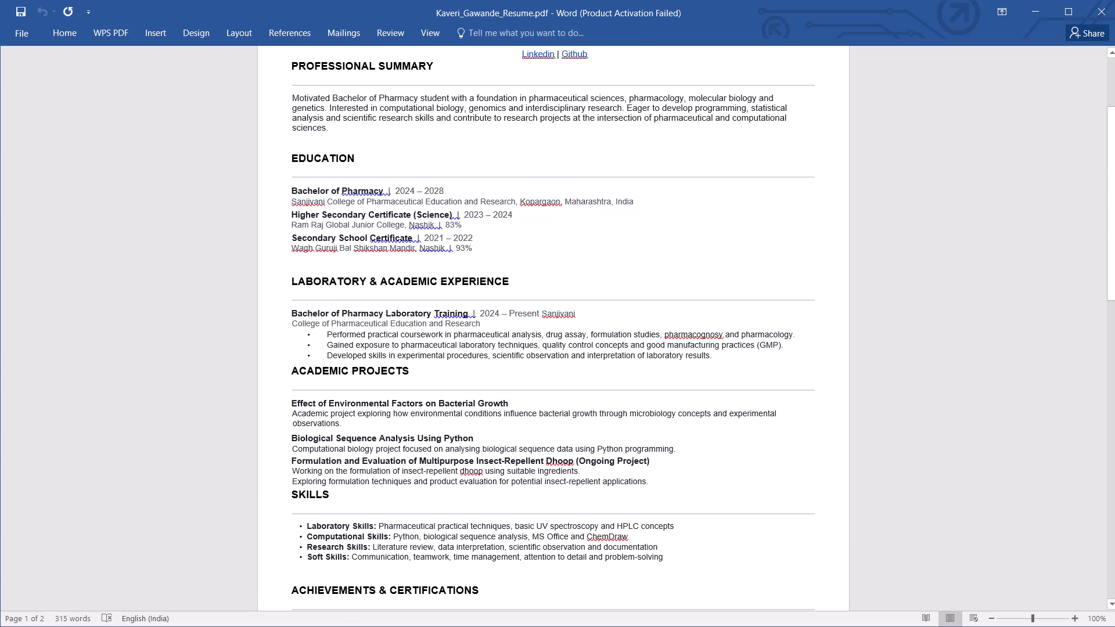
left_click(476, 178, "alt")
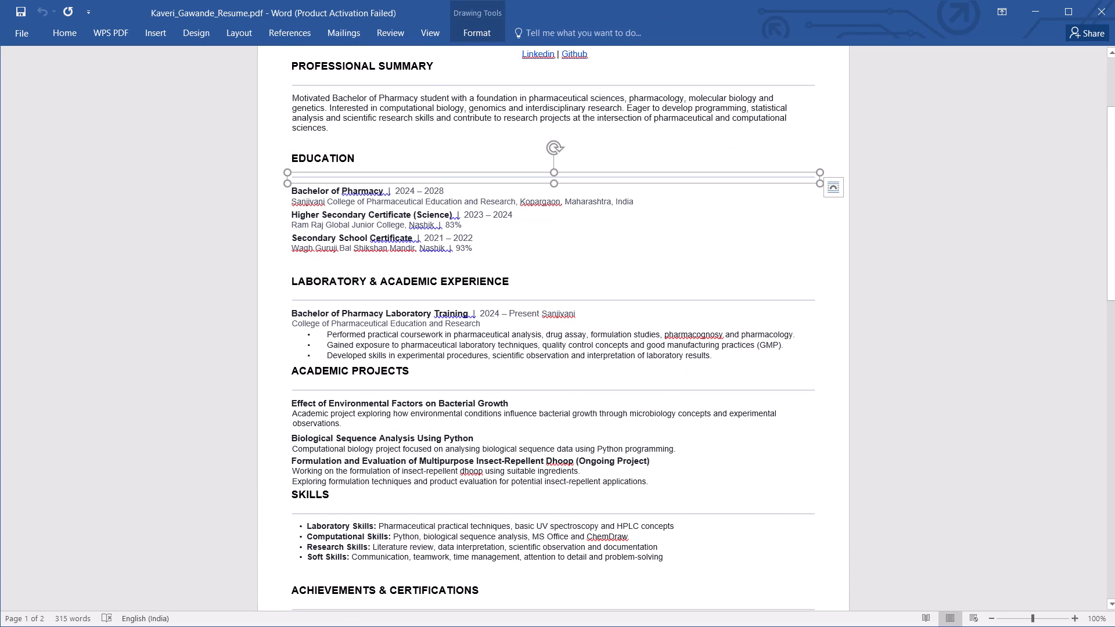
key("ctrl+c")
key("ctrl+c")
Back in the B.Tech. résumé, replace the thick dividers under INTERNSHIP & INDUSTRY EXPERIENCE and PUBLICATIONS & RESEARCH with the copied thin line.
key("alt+Tab")
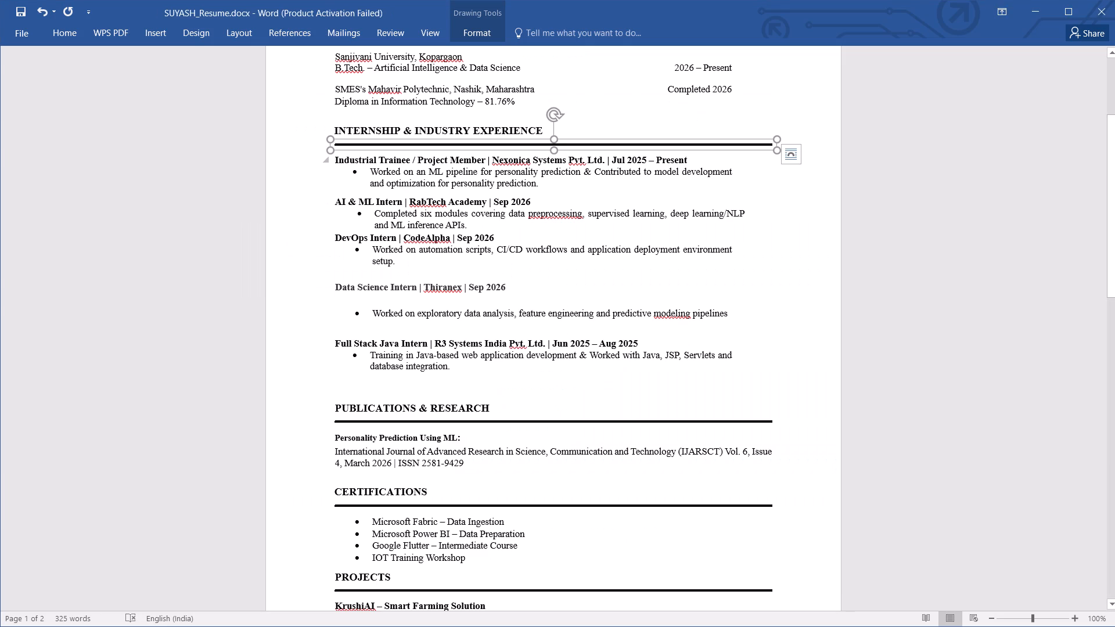
key("Delete")
key("ctrl+v")
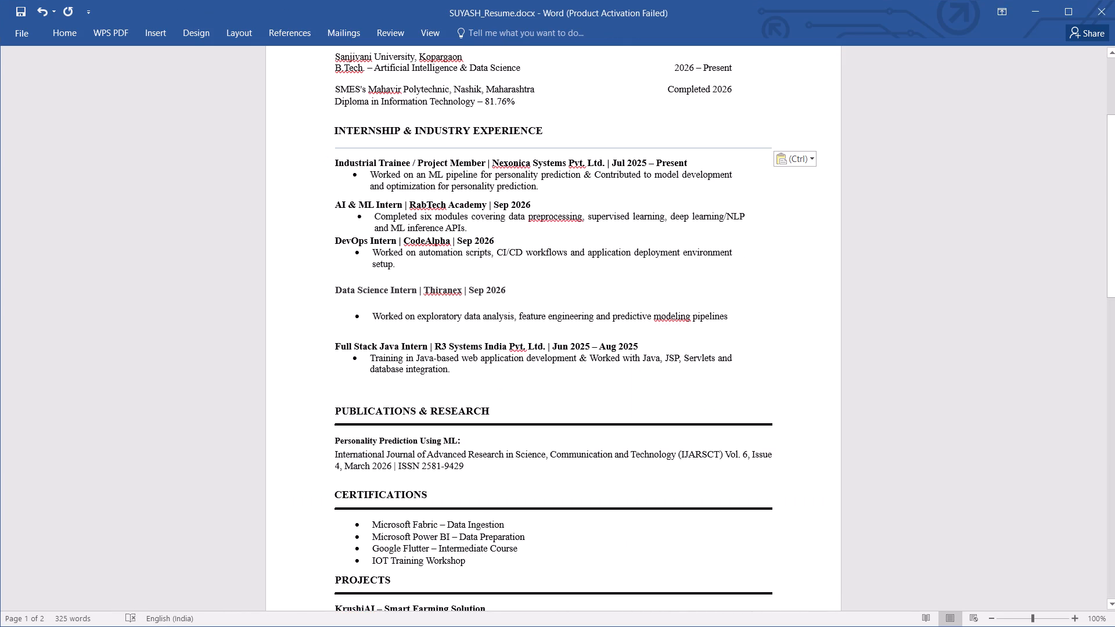
left_click(487, 426)
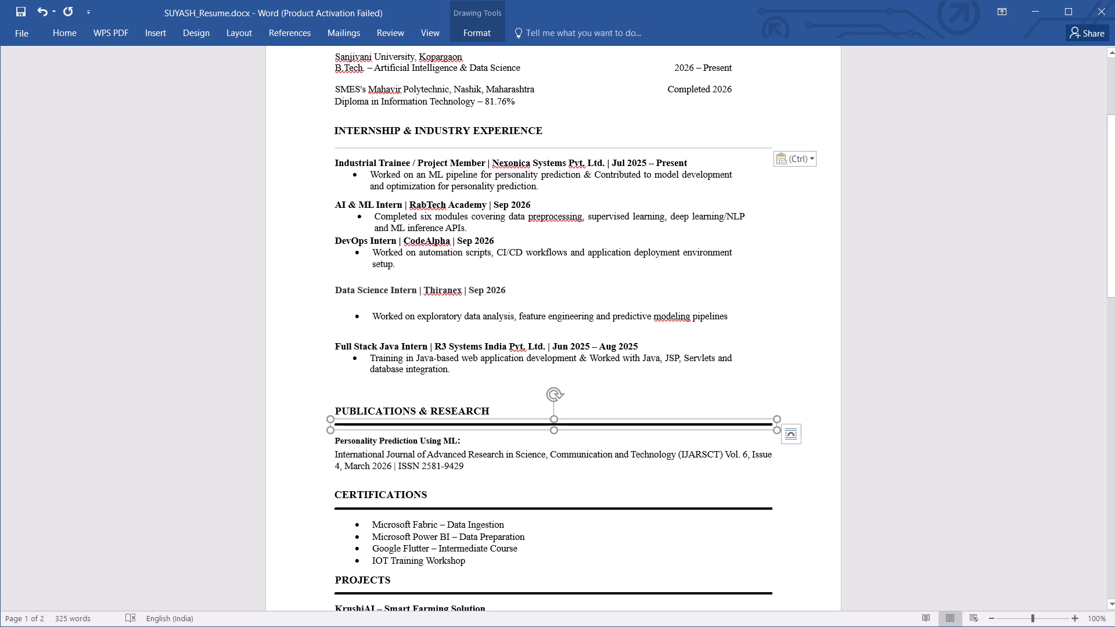
key("Delete")
key("ctrl+v")
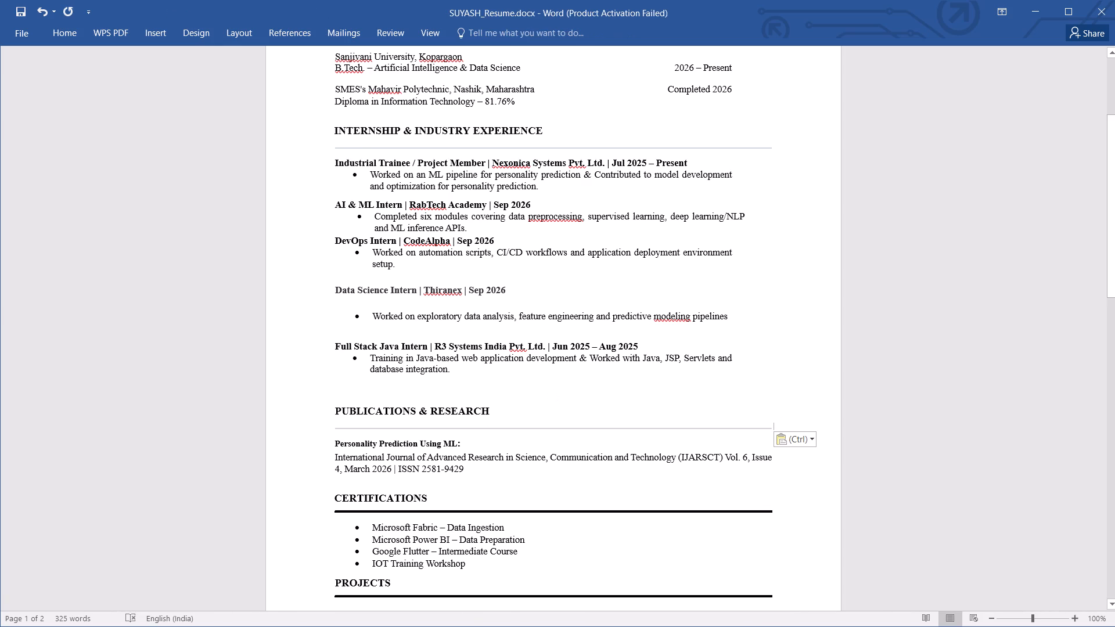
Replace the thick divider lines under the CERTIFICATIONS and PROJECTS headings with the copied thin line.
left_click(458, 512)
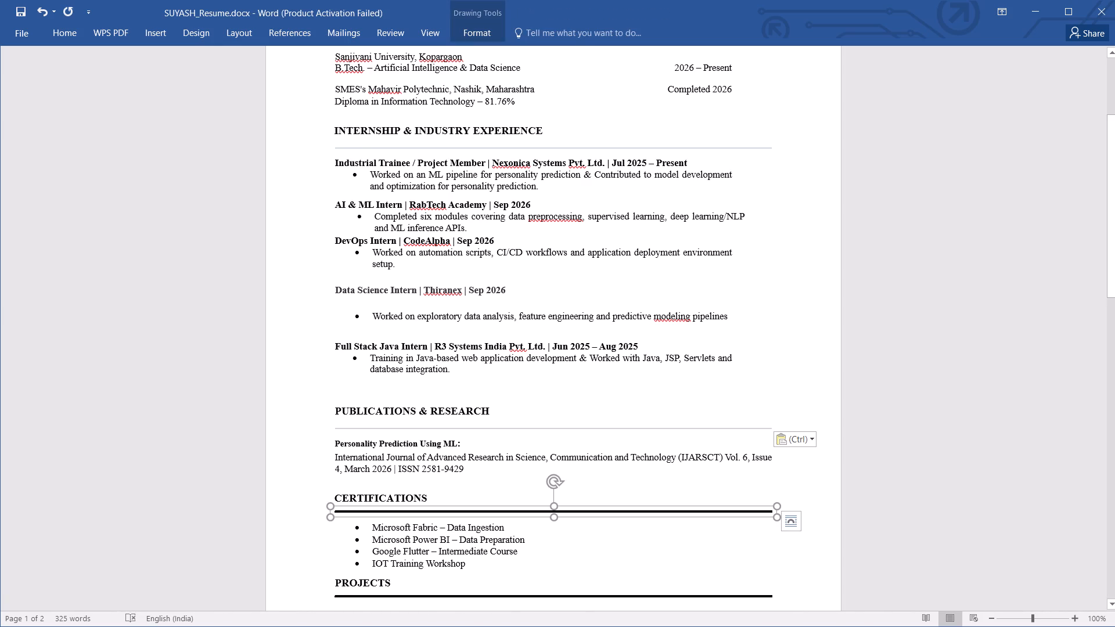
key("Delete")
key("ctrl+v")
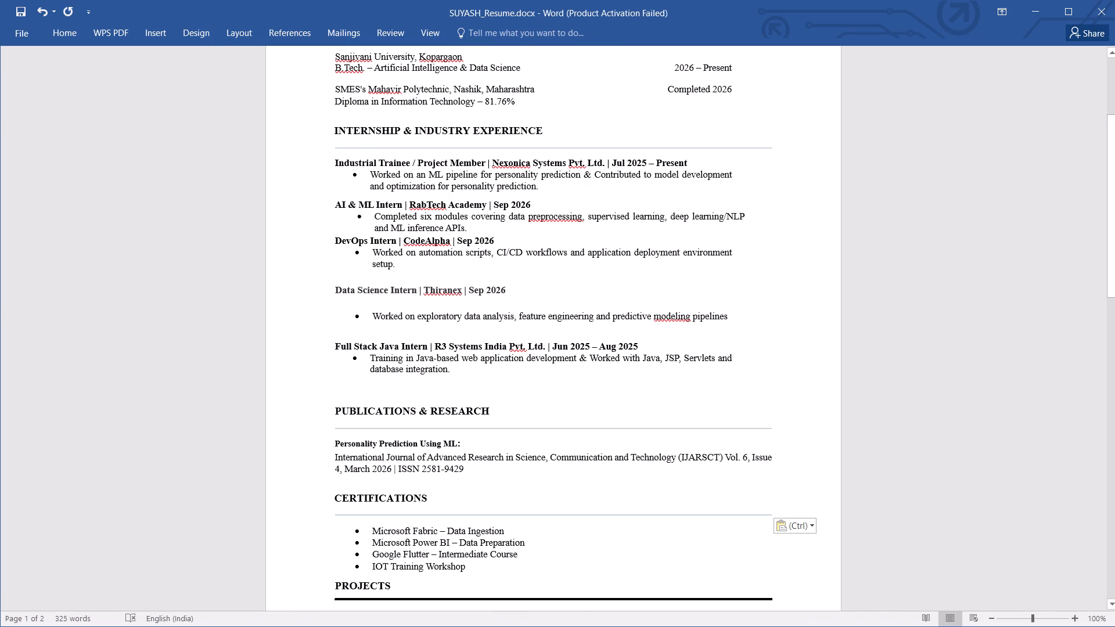
left_click(465, 597)
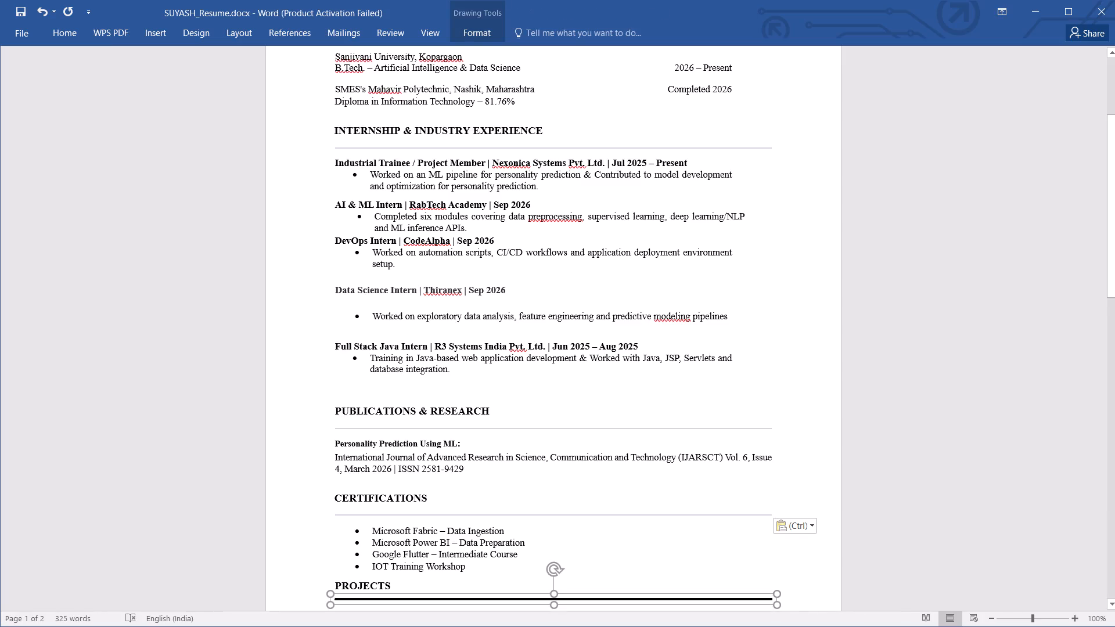
key("Delete")
key("ctrl+v")
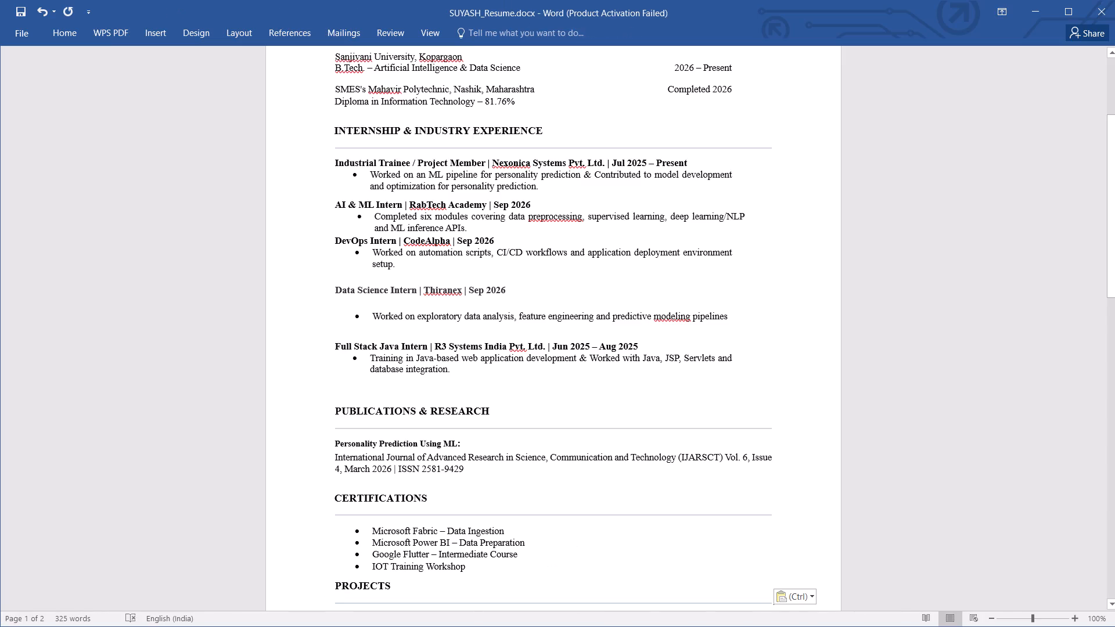
Replace the thick divider line under the Education heading with the copied thin line.
scroll(466, 596, "up", 5)
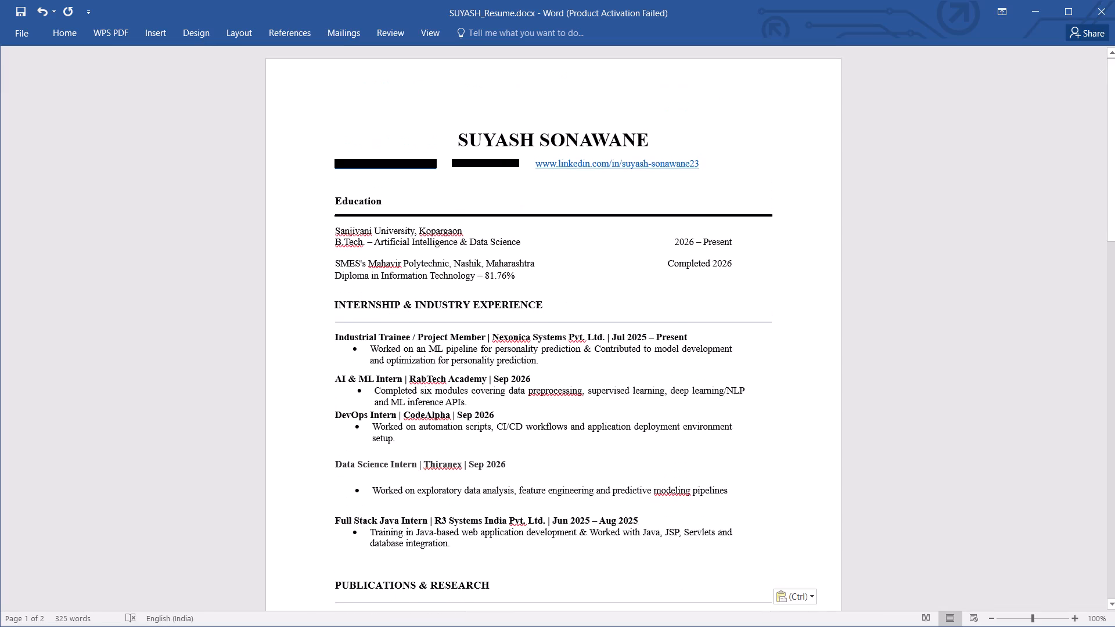
left_click(547, 218)
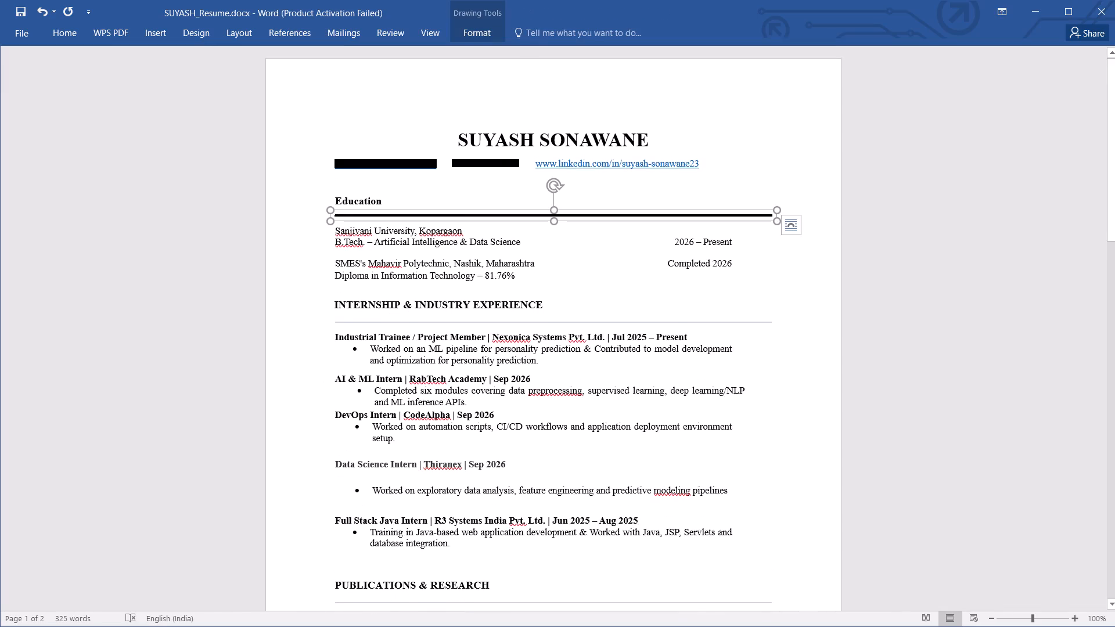
key("Delete")
key("ctrl+v")
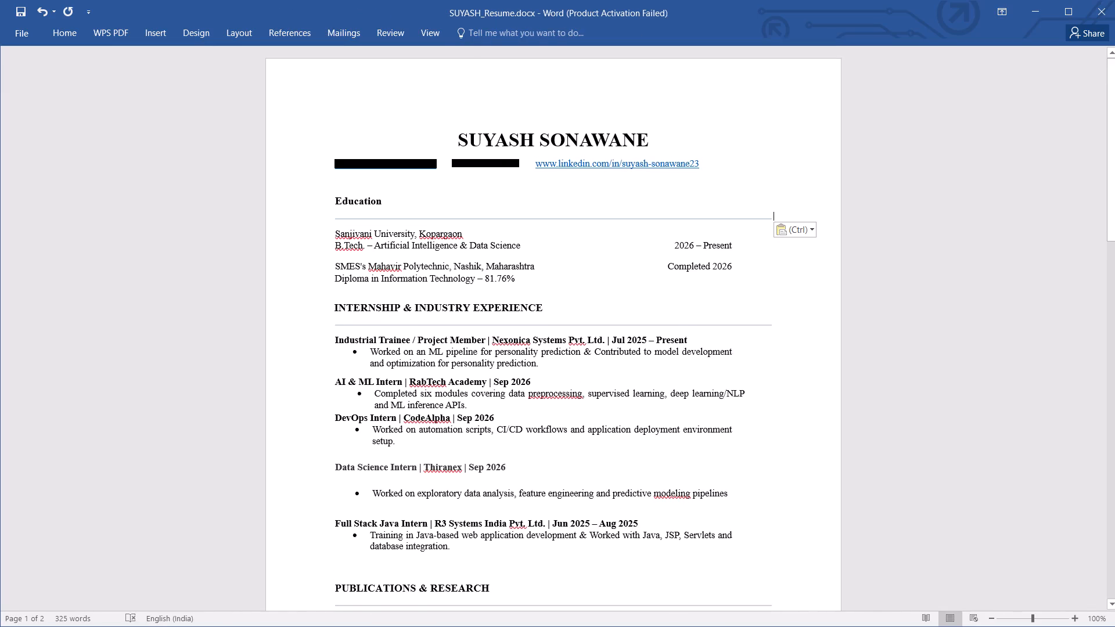
Replace the thick divider lines under ACHIEVEMENTS & HONORS and TECHNICAL SKILLS on page two with the copied thin line.
scroll(547, 217, "up", 1)
scroll(547, 217, "down", 20)
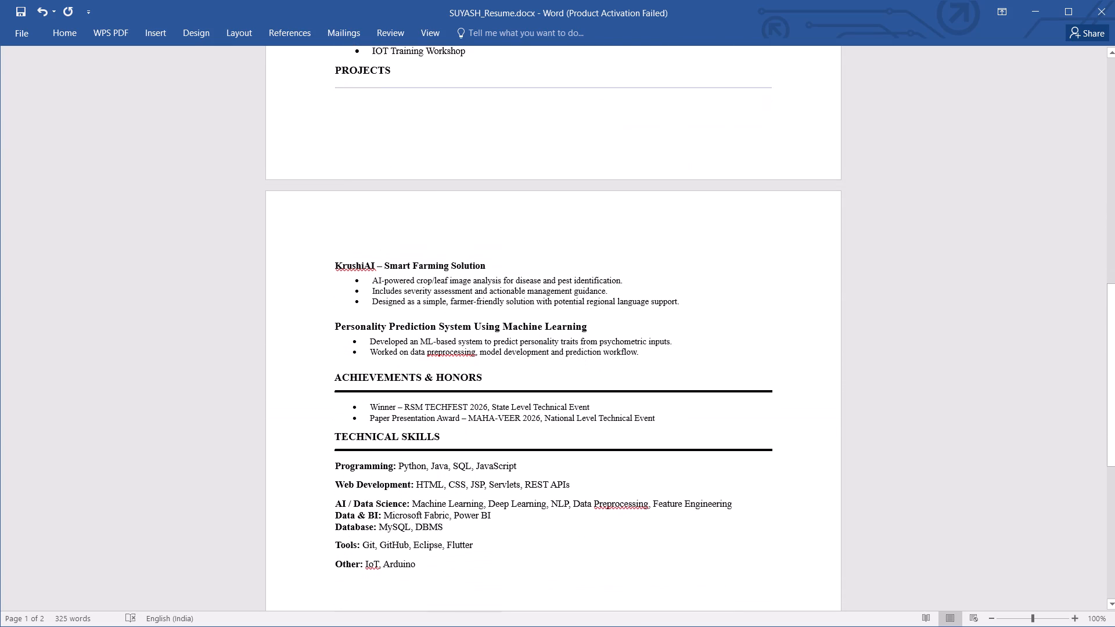
left_click(502, 388)
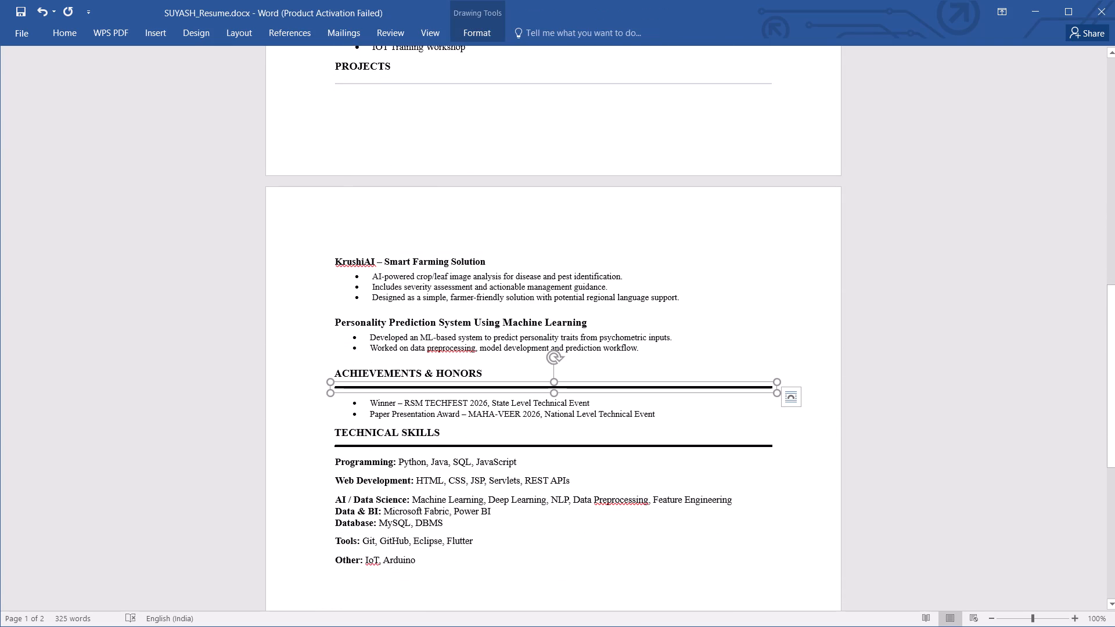
key("Delete")
key("ctrl+v")
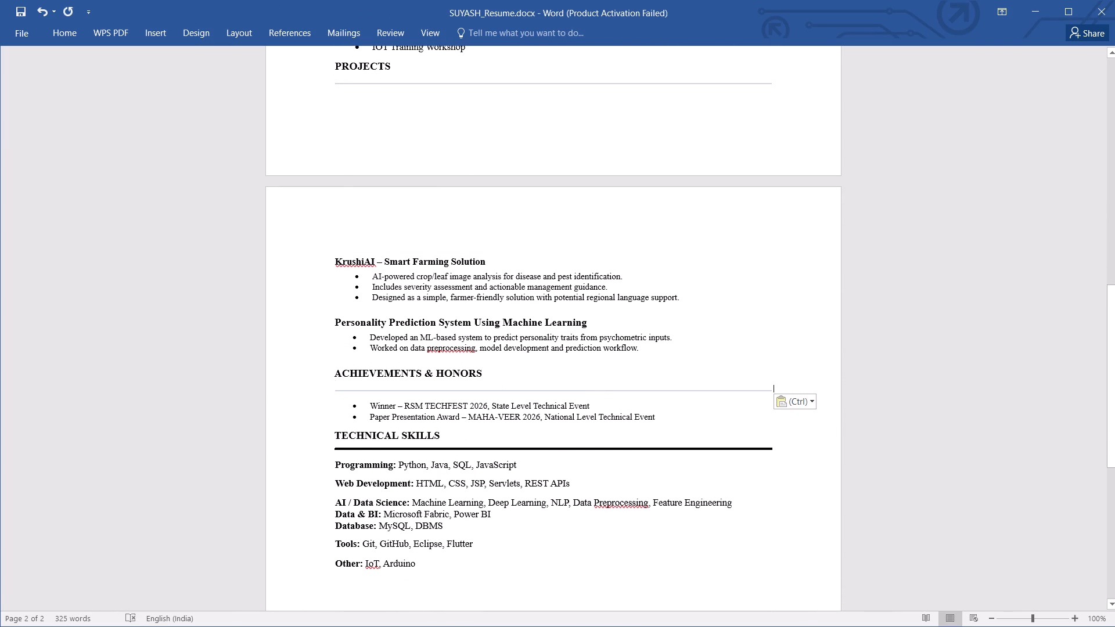
left_click(498, 451)
key("Delete")
key("ctrl+v")
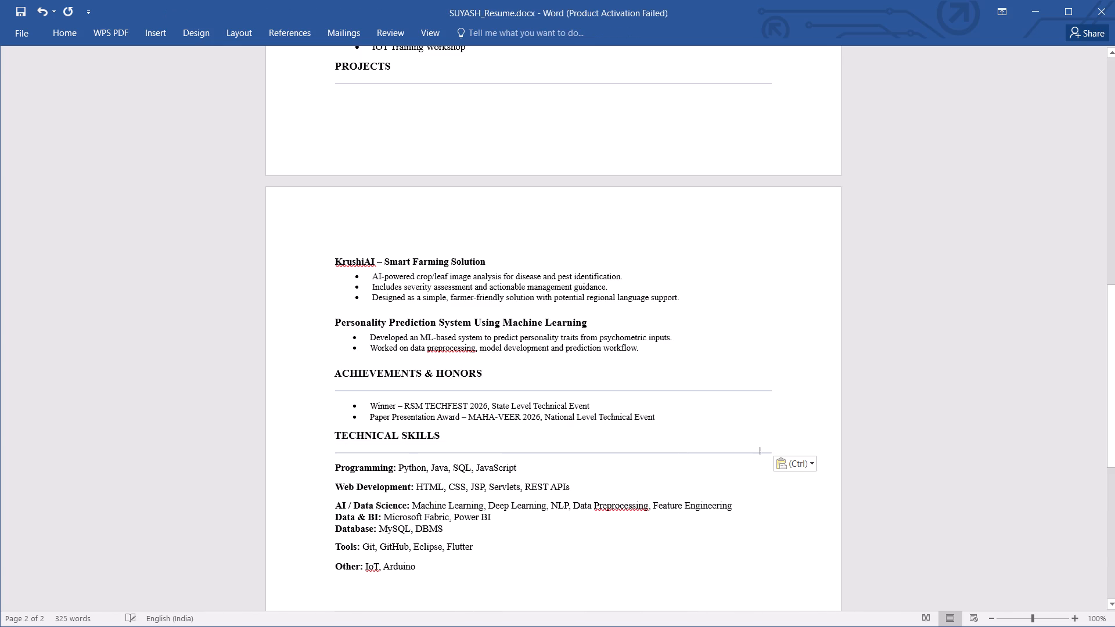
Apply the black theme line style to the divider lines under the Education and INTERNSHIP & INDUSTRY EXPERIENCE headings.
scroll(498, 451, "up", 15)
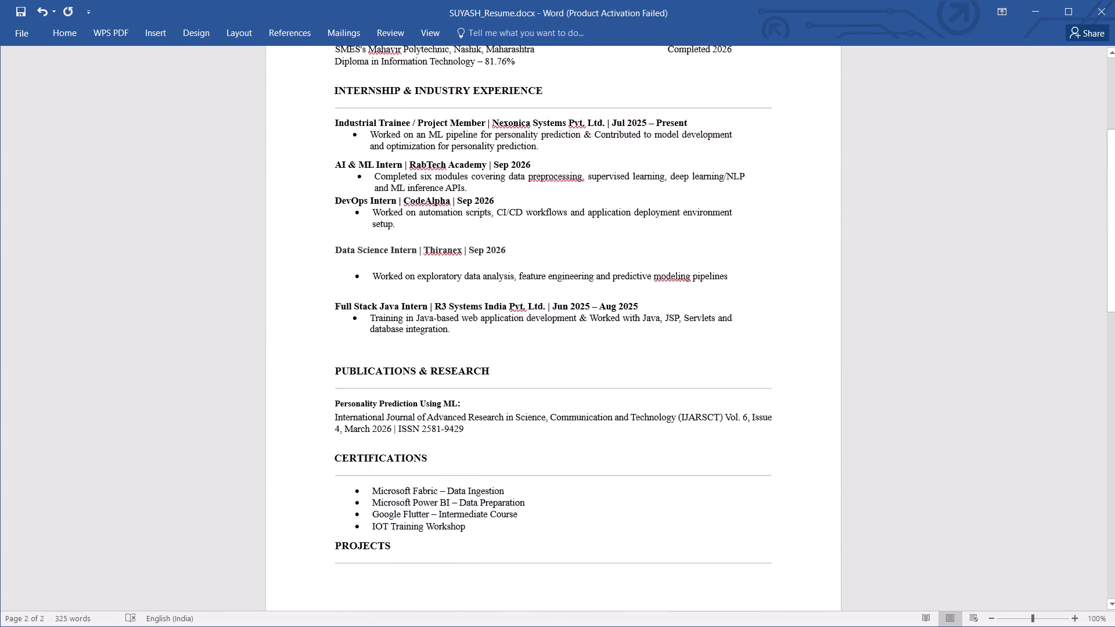
scroll(498, 451, "up", 9)
left_click(556, 221)
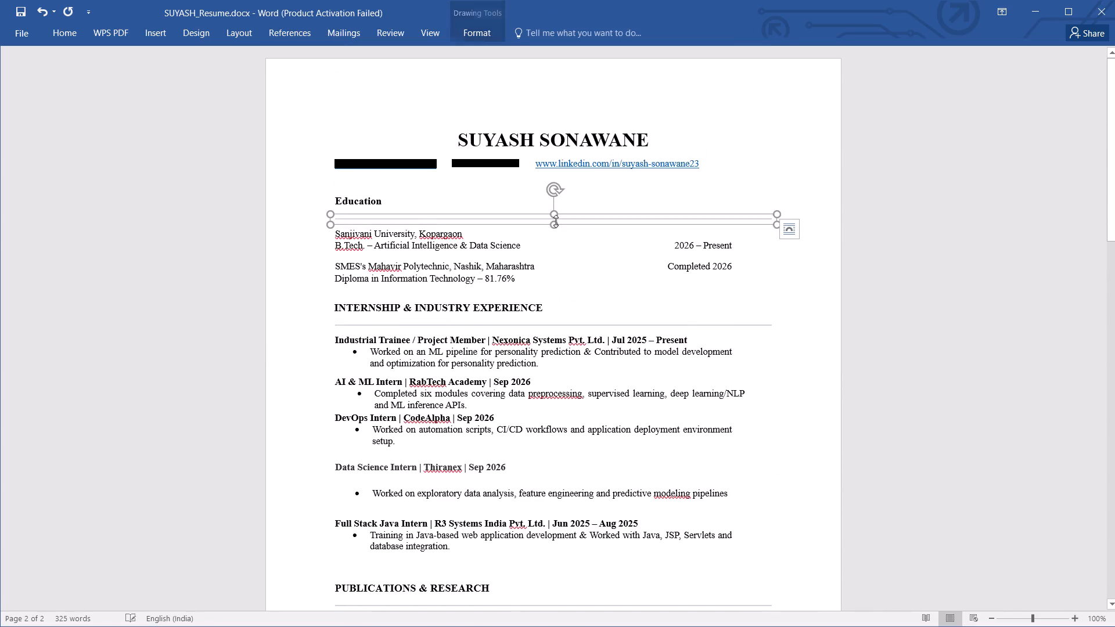
left_click(496, 37)
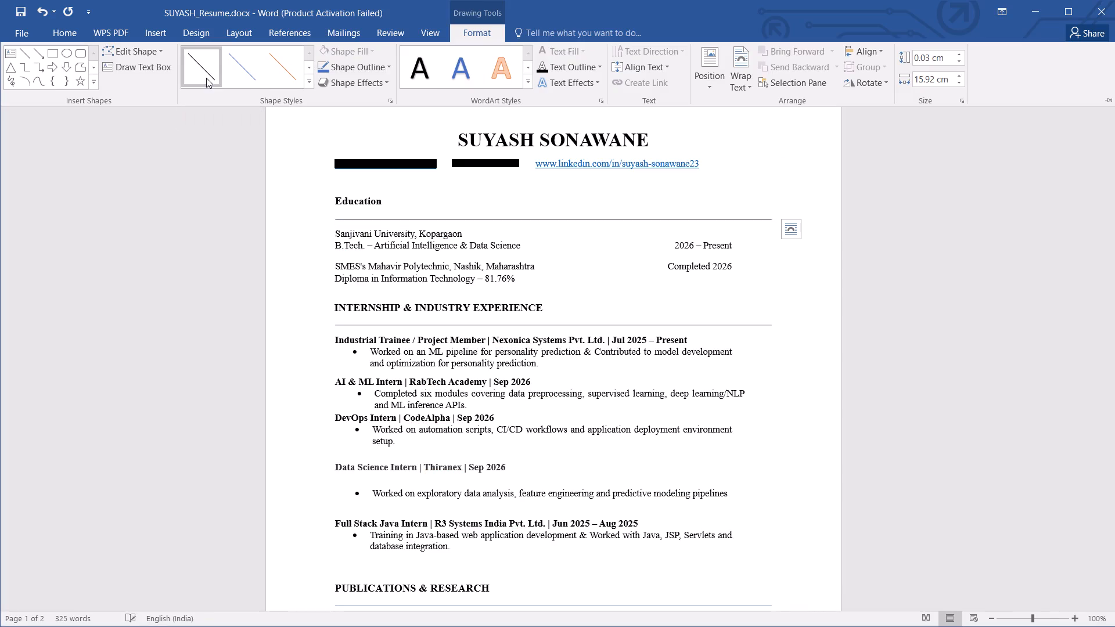
left_click(195, 77)
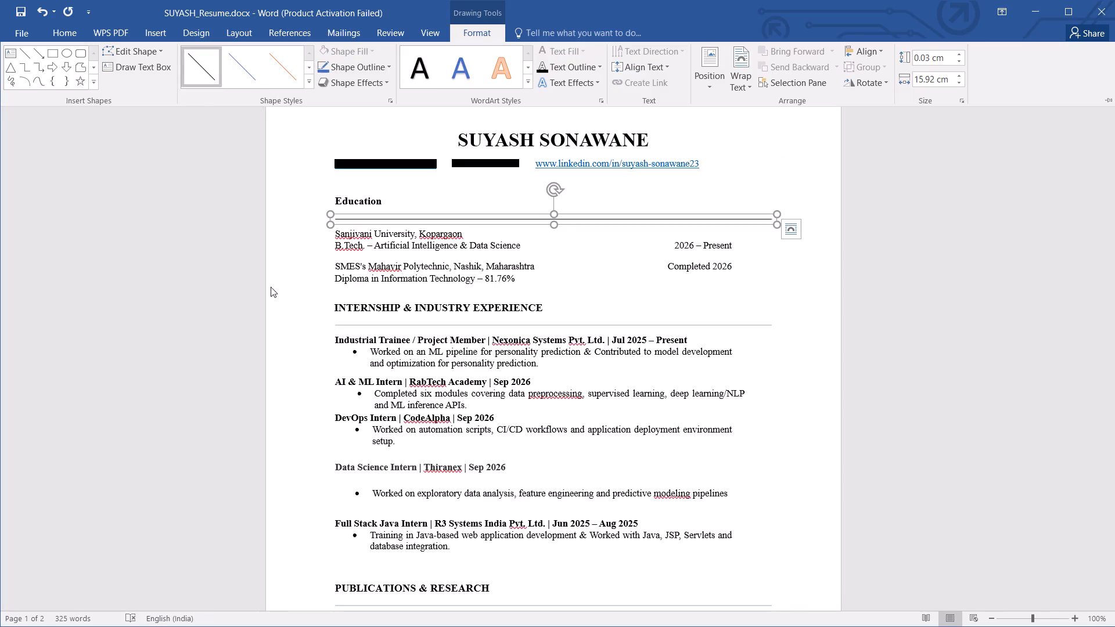
left_click(343, 323)
left_click(343, 323)
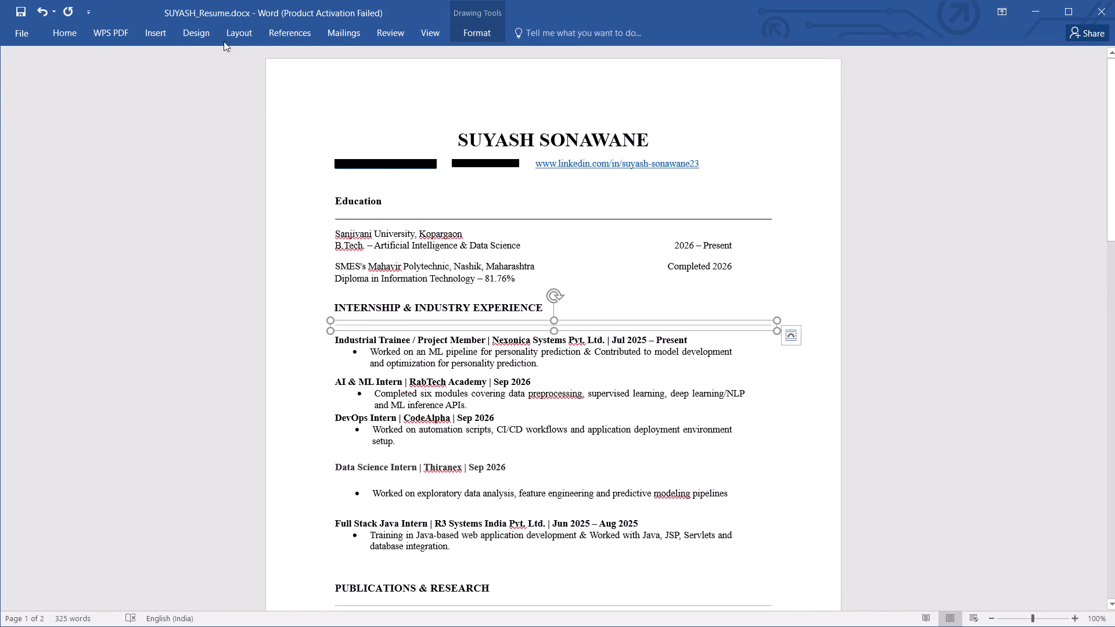
left_click(480, 26)
left_click(200, 65)
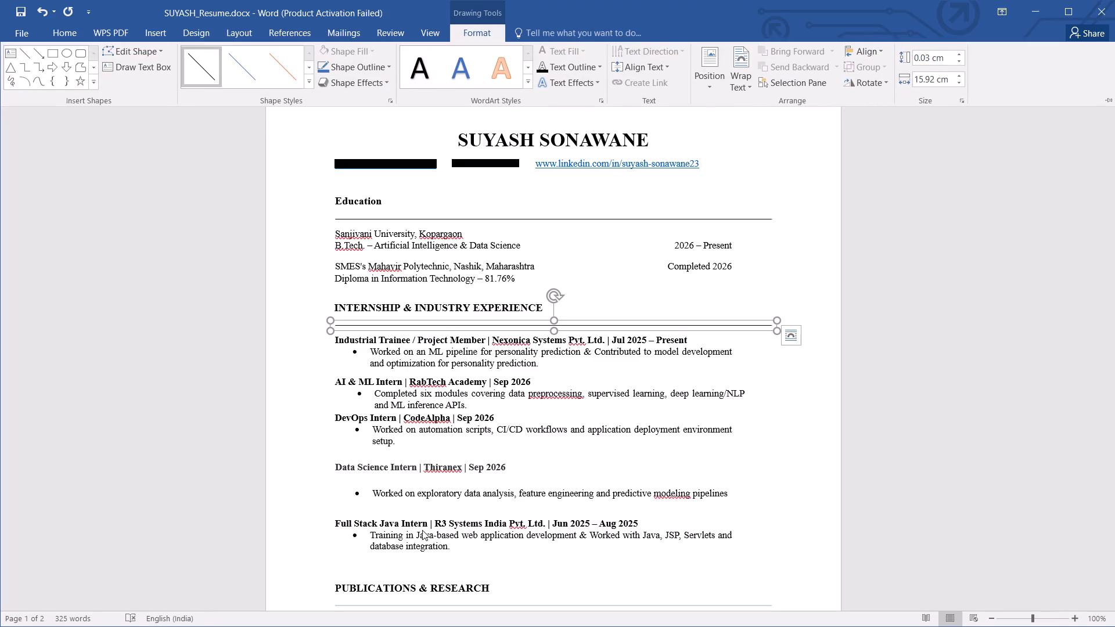
Apply the black theme line style to the divider lines under the PUBLICATIONS & RESEARCH and CERTIFICATIONS headings.
scroll(420, 522, "down", 3)
left_click(416, 499)
left_click(416, 499)
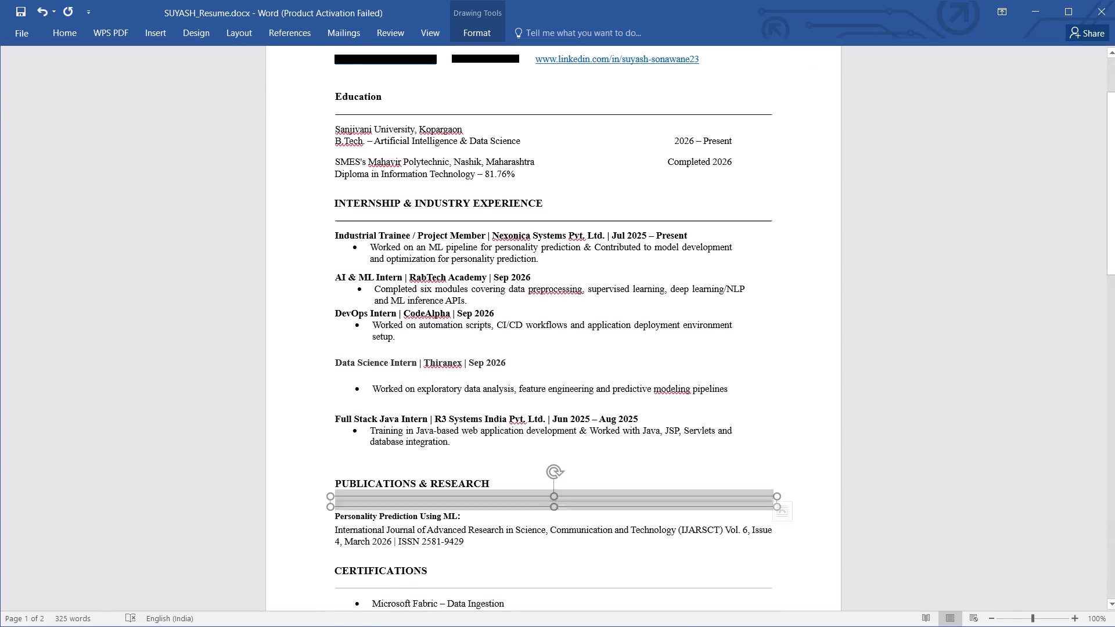
left_click(475, 29)
left_click(210, 57)
scroll(393, 485, "down", 5)
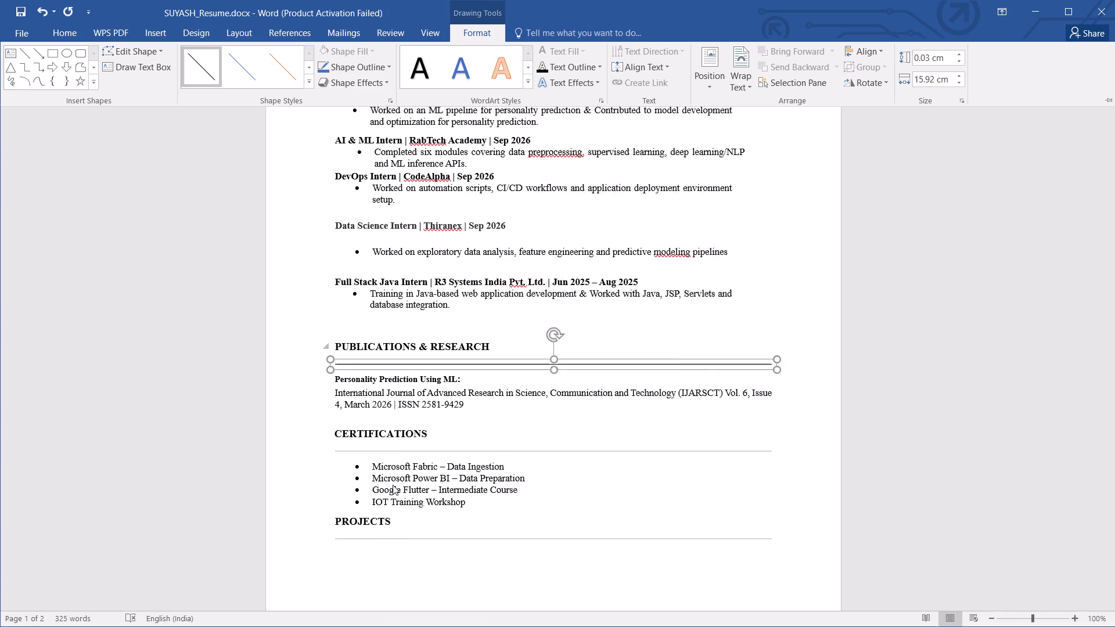
left_click(432, 409)
left_click(429, 414)
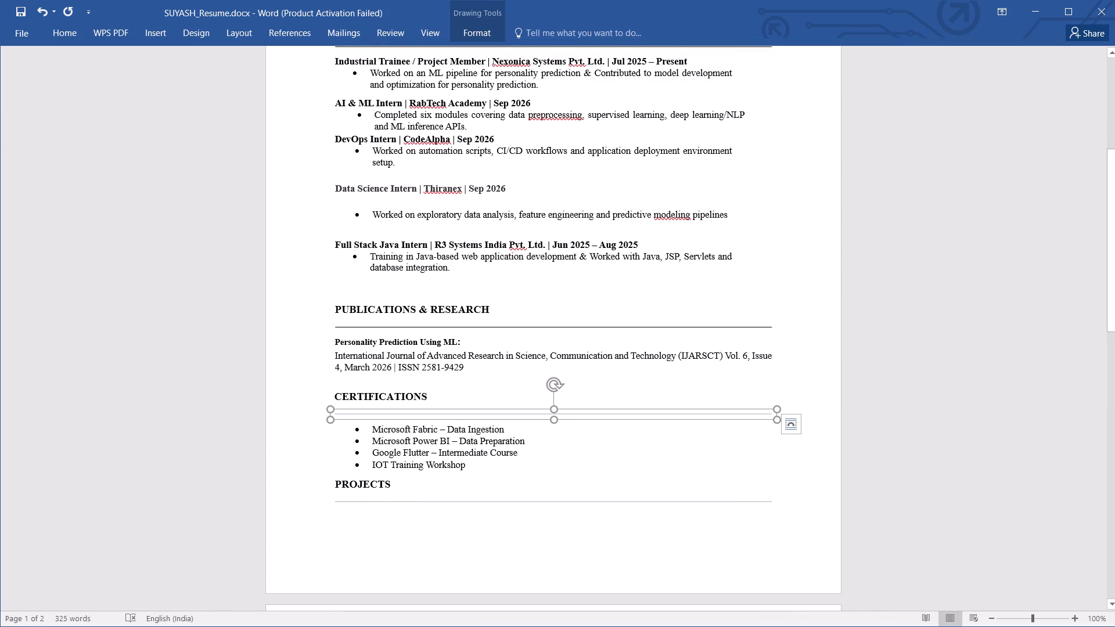
left_click(483, 31)
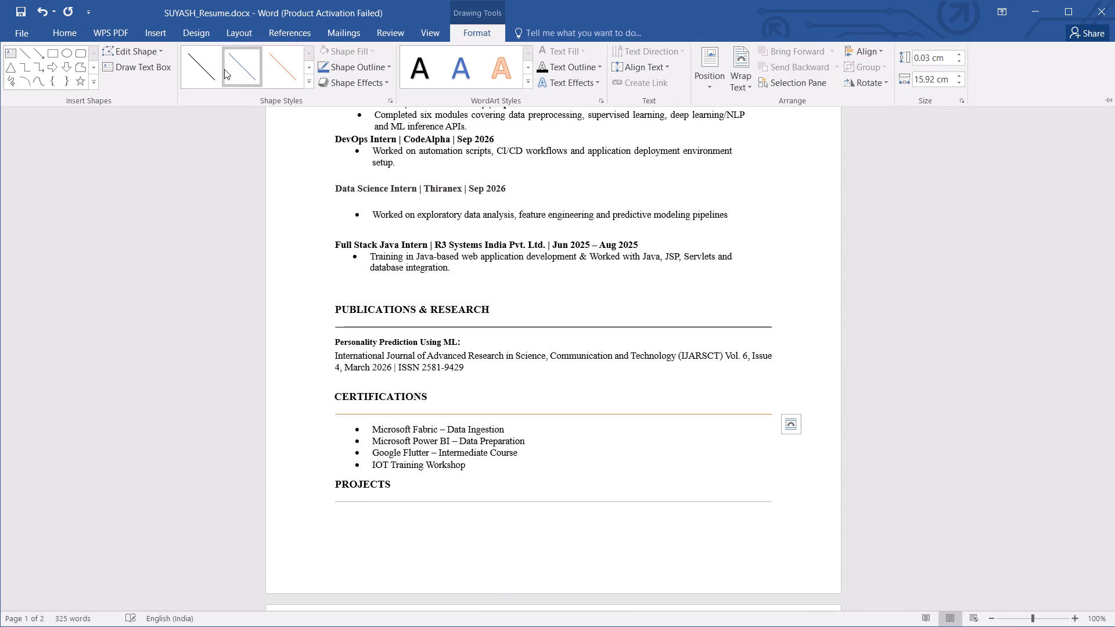
left_click(203, 61)
Apply the black theme line style to the divider line under the PROJECTS heading.
left_click(606, 501)
left_click(606, 501)
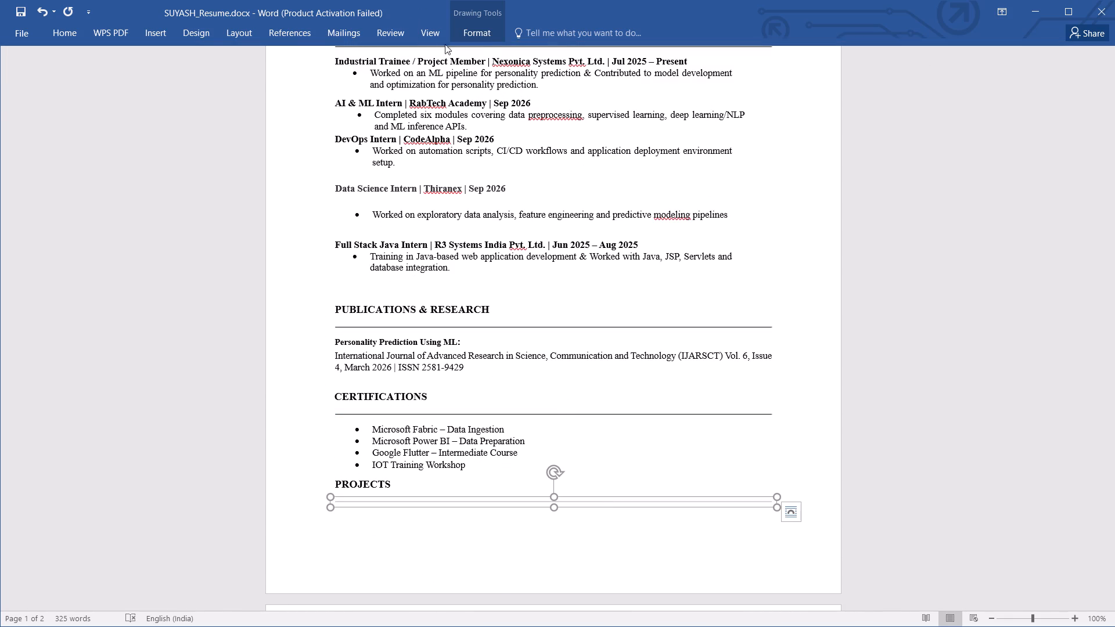
left_click(487, 33)
left_click(178, 64)
left_click(184, 64)
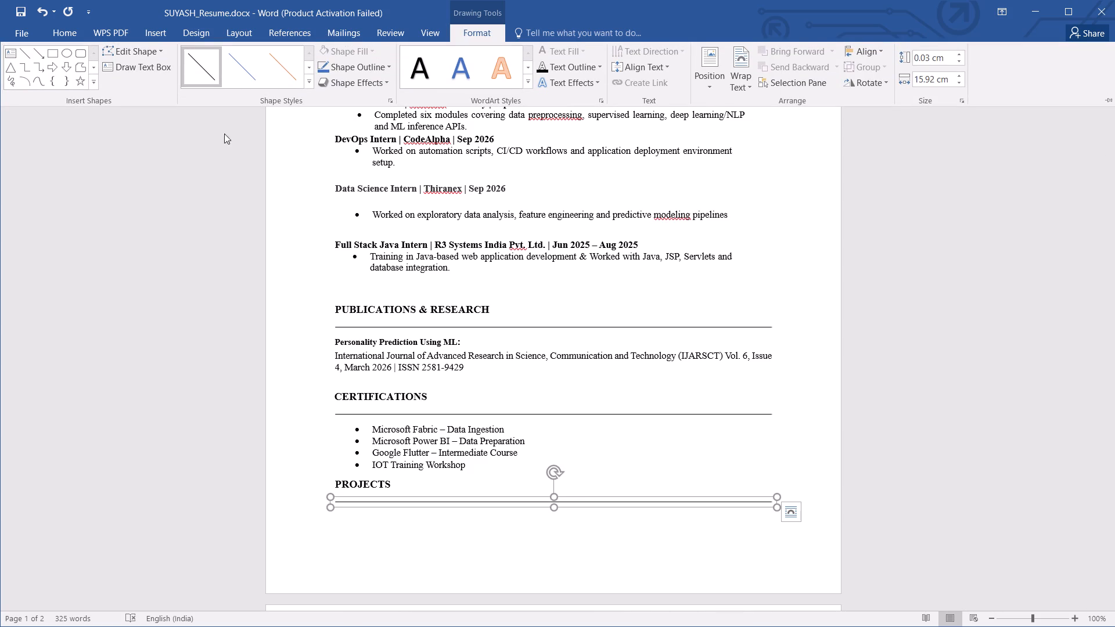
Apply the black theme line style to the divider lines under the ACHIEVEMENTS & HONORS and TECHNICAL SKILLS headings on page two.
scroll(568, 358, "down", 14)
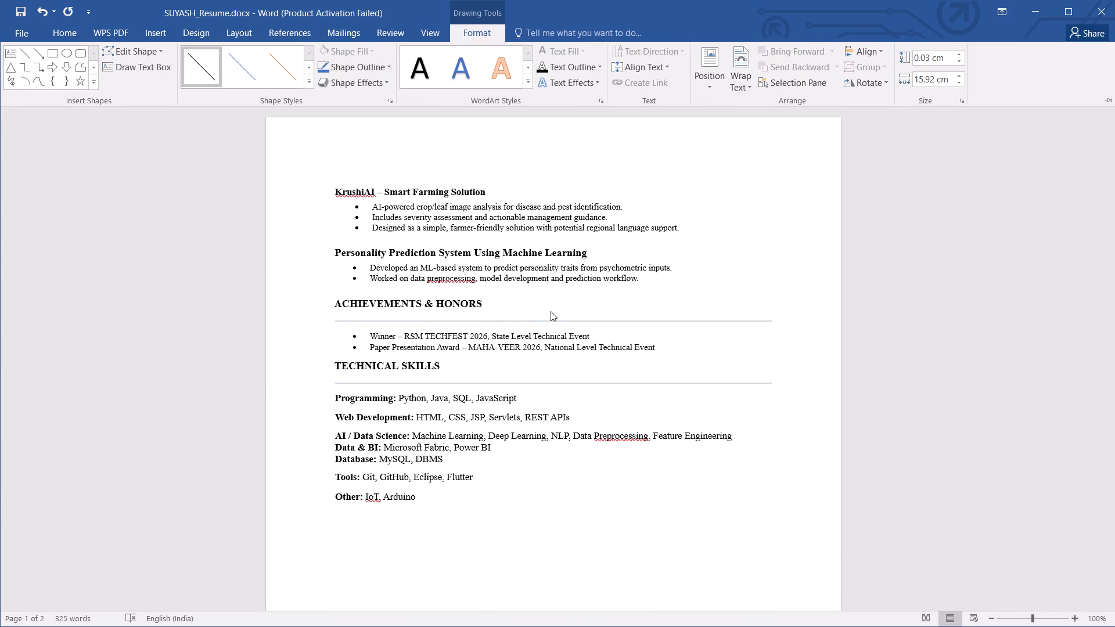
left_click(547, 320)
left_click(547, 320)
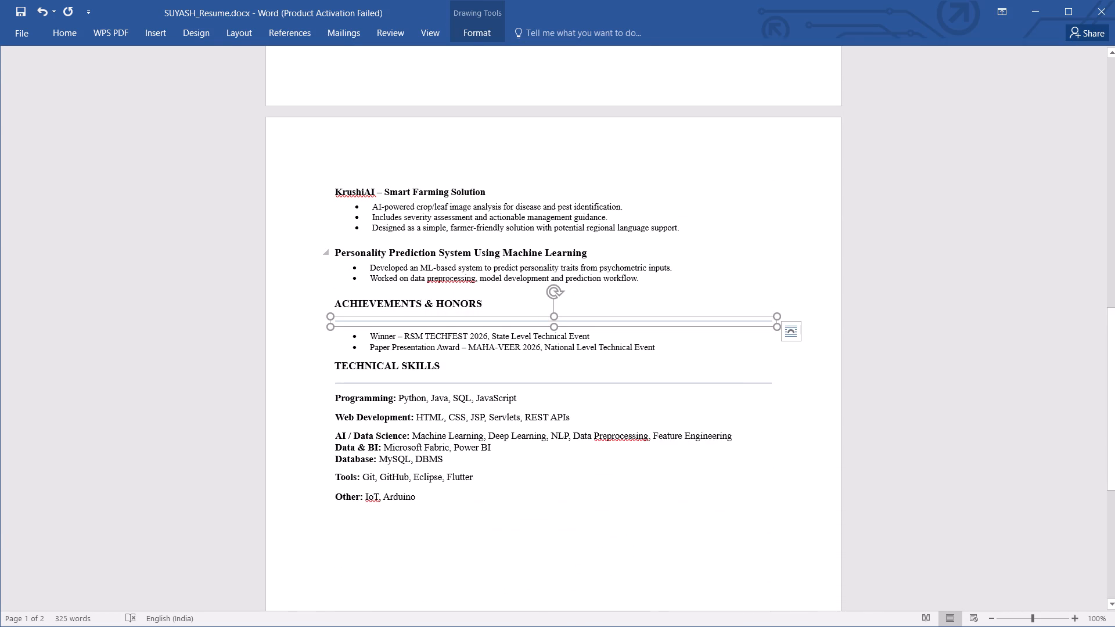
left_click(469, 31)
left_click(184, 70)
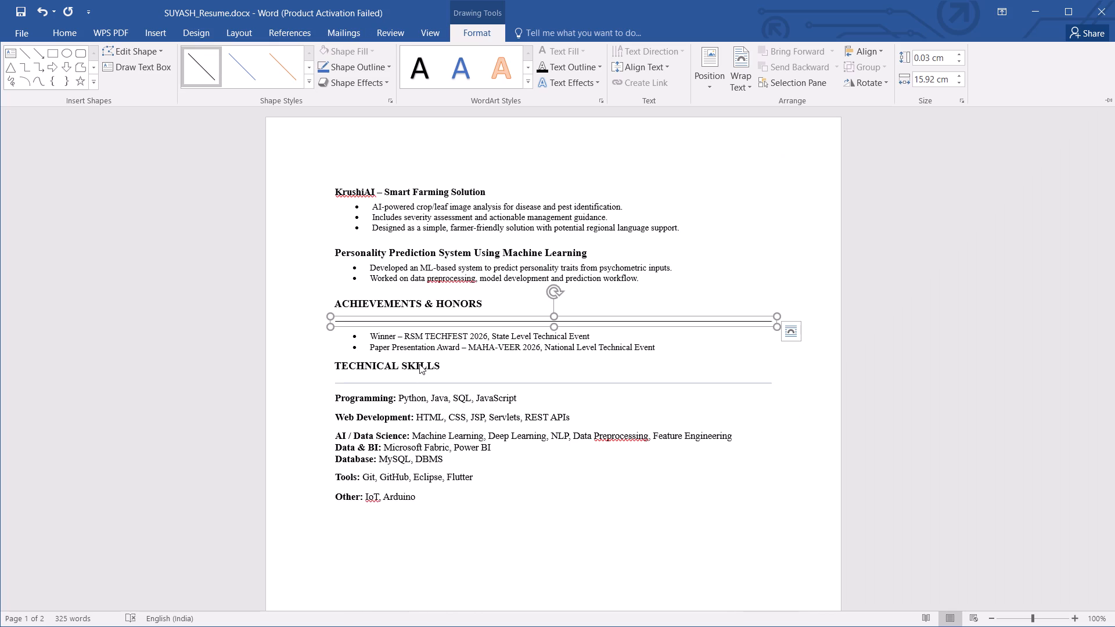
left_click(418, 385)
left_click(418, 384)
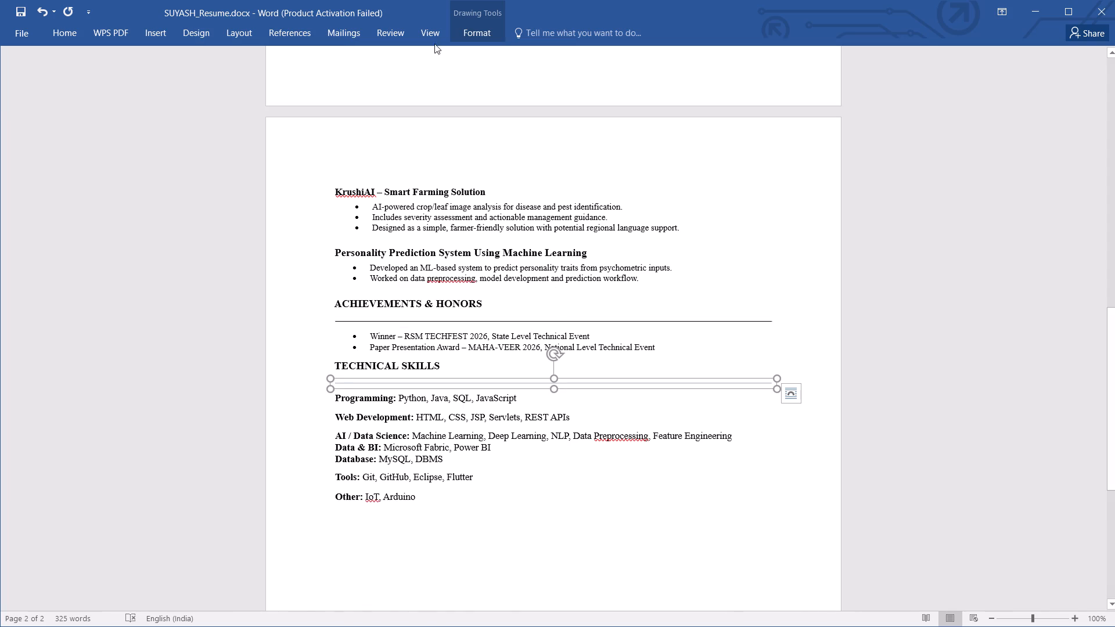
left_click(475, 32)
left_click(207, 68)
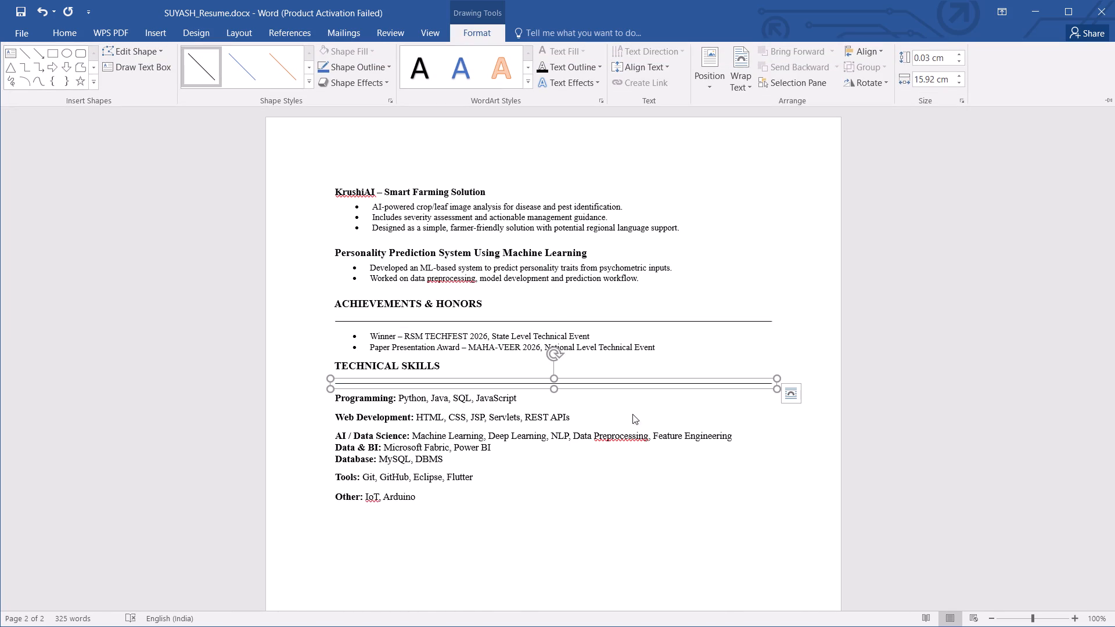
left_click(681, 486)
Set the spacing after the DevOps Intern bullet paragraph to 0 pt.
scroll(643, 336, "up", 4)
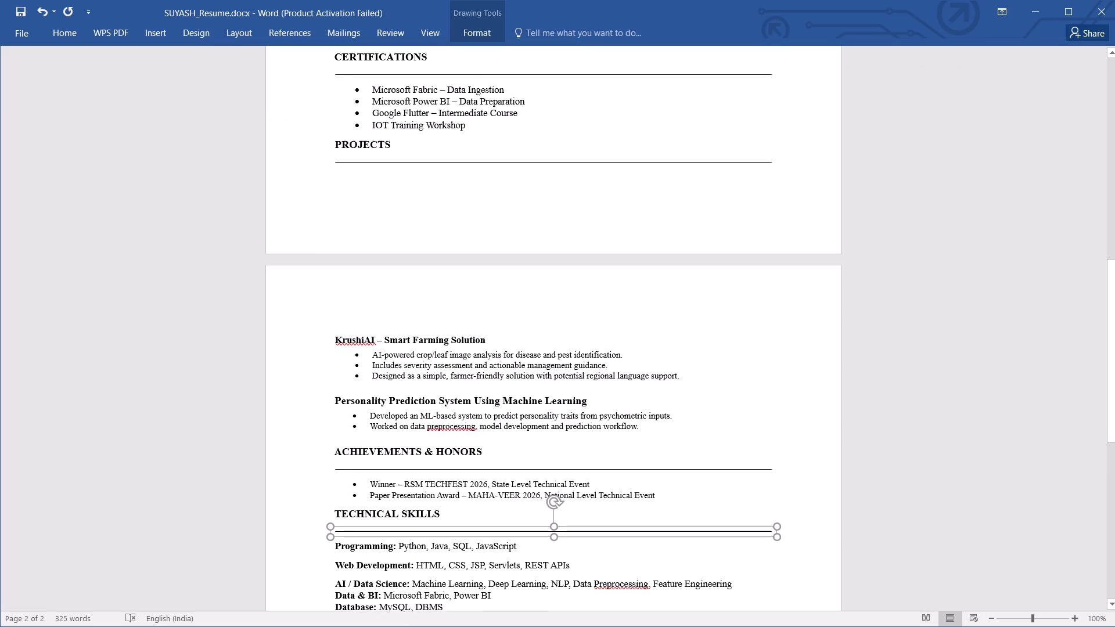
scroll(644, 335, "up", 4)
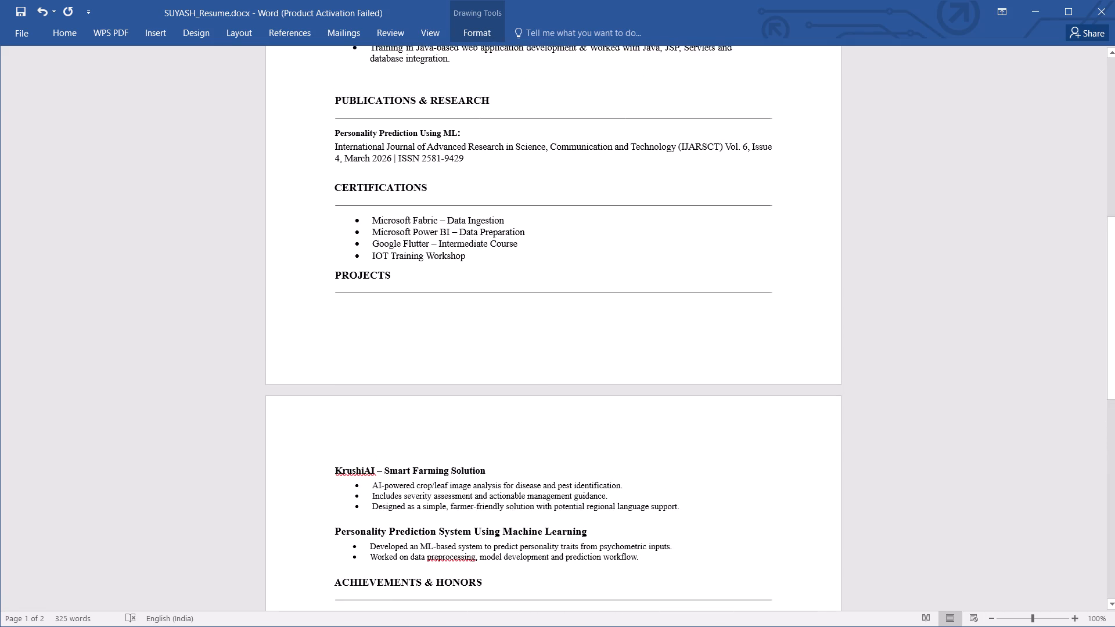
scroll(606, 428, "up", 4)
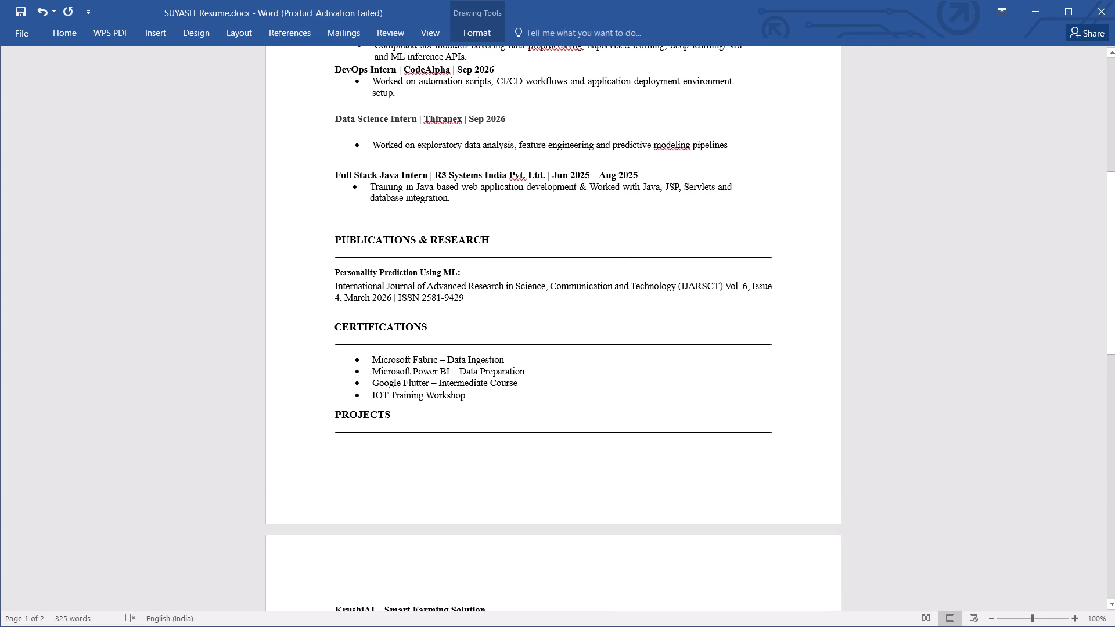
scroll(515, 403, "up", 9)
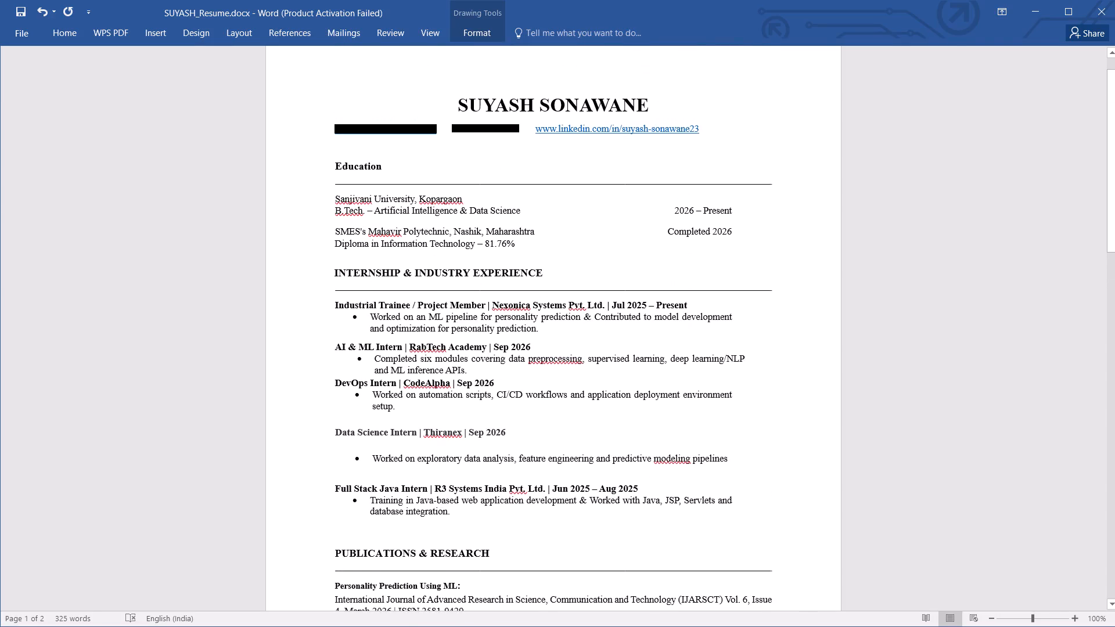
left_click(459, 429)
left_click(436, 420)
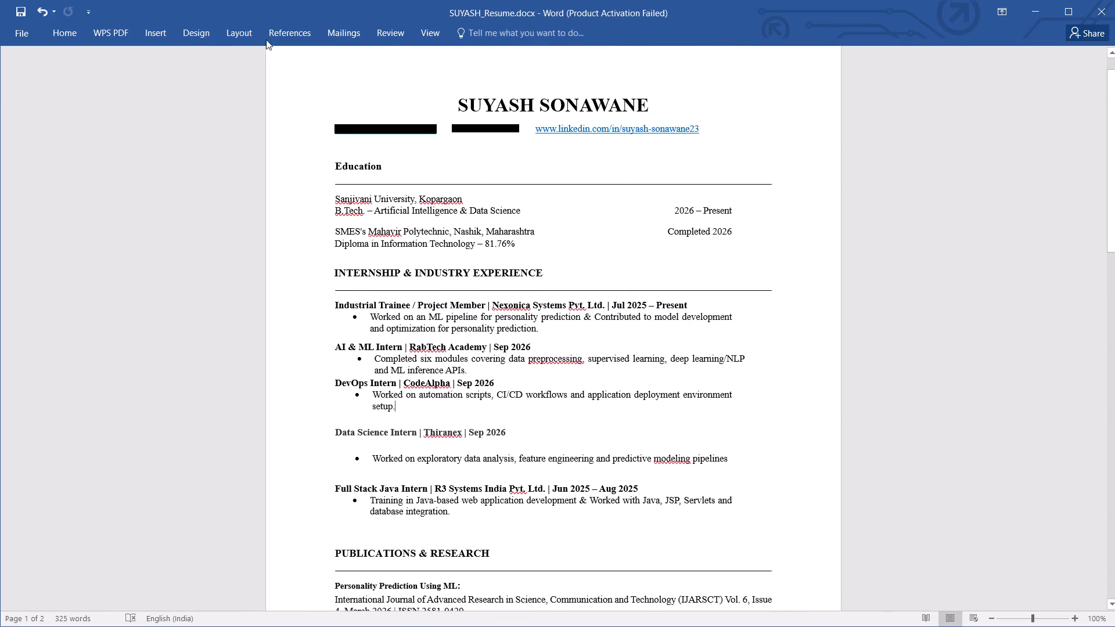
left_click(58, 25)
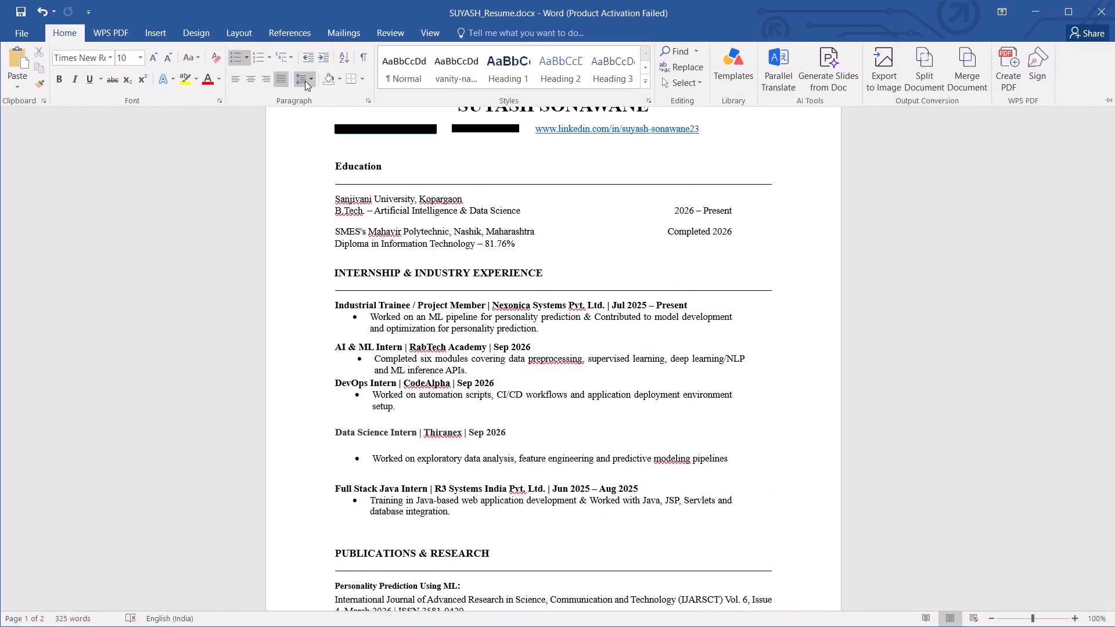
left_click(307, 81)
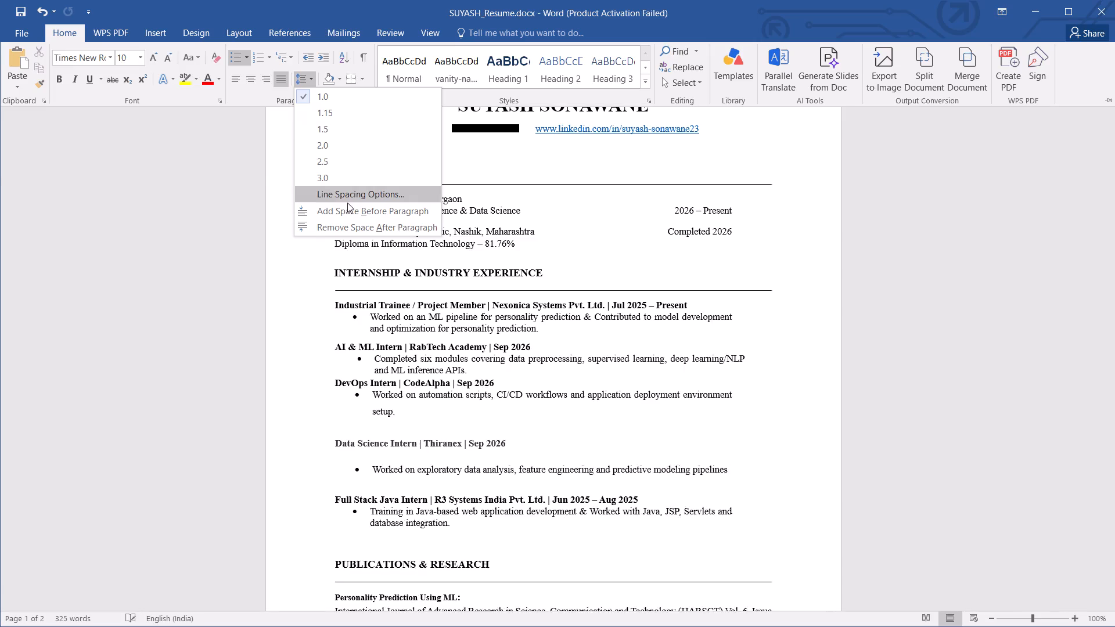
left_click(343, 193)
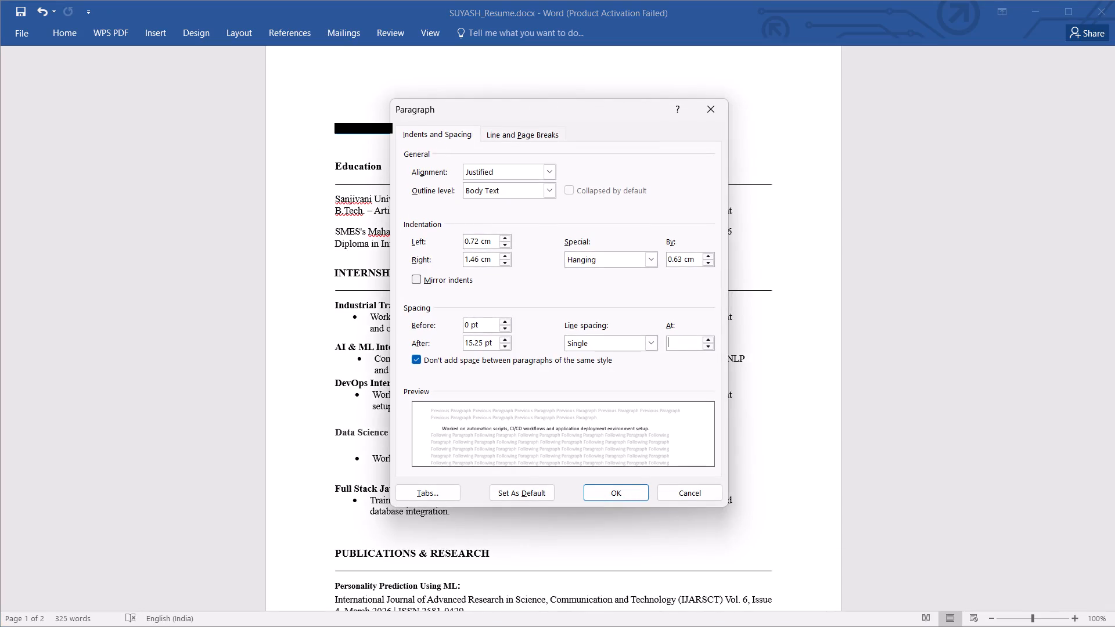
left_click_drag(492, 344, 400, 328)
key("0")
key("Return")
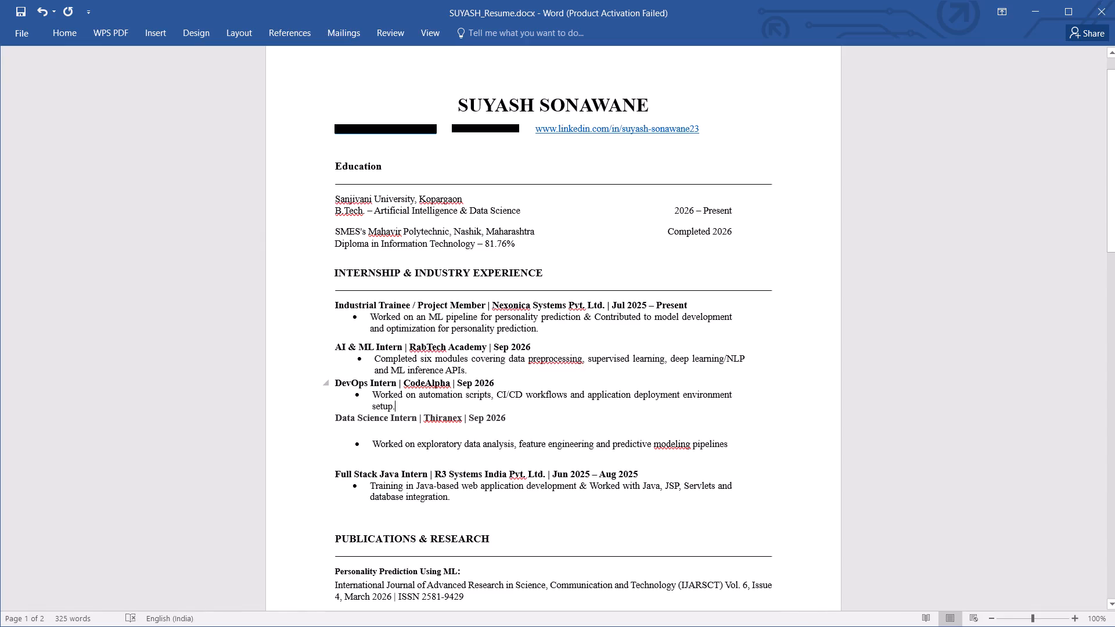
Add one blank line without a bullet between the DevOps Intern bullet and the Data Science Intern entry.
key("Return")
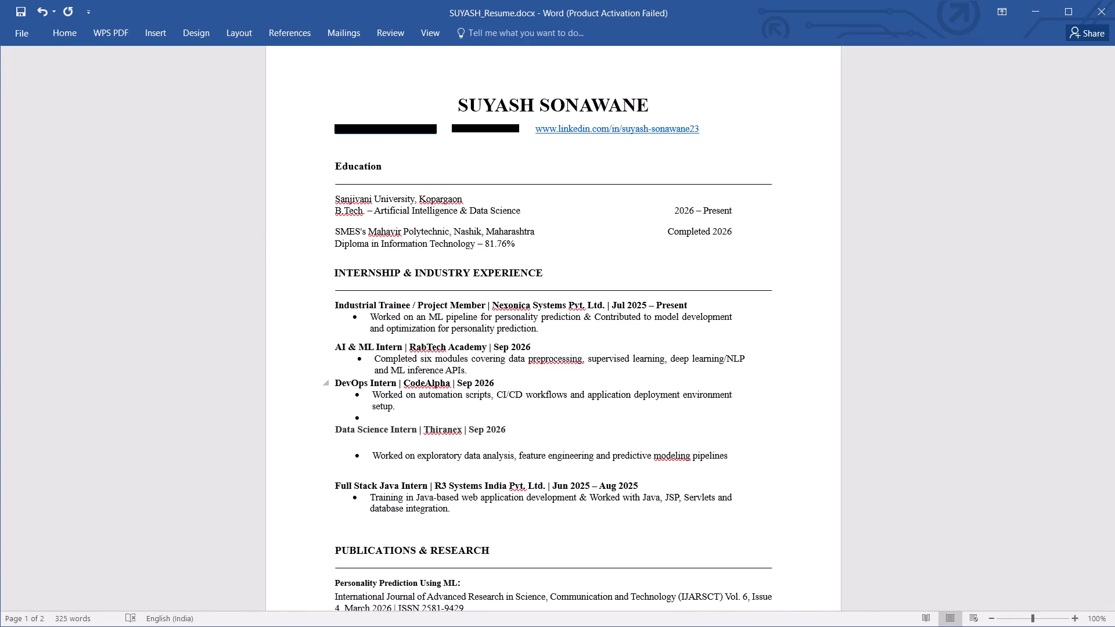
key("BackSpace")
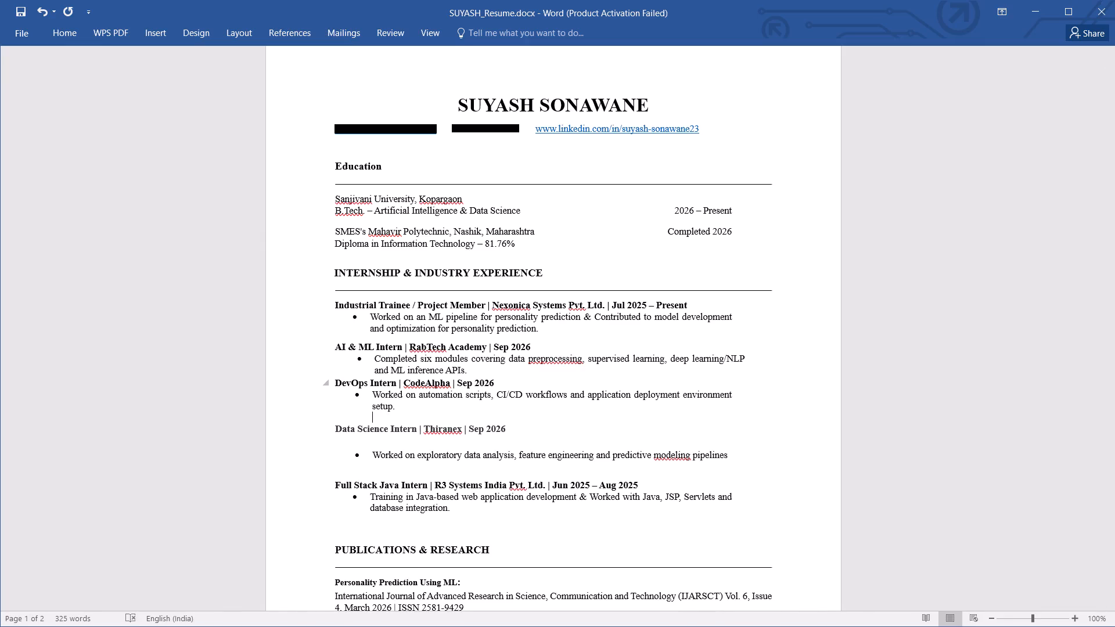
Switch to the other résumé, examine its section layout and spacing on both pages, and return to this résumé.
key("alt+Tab")
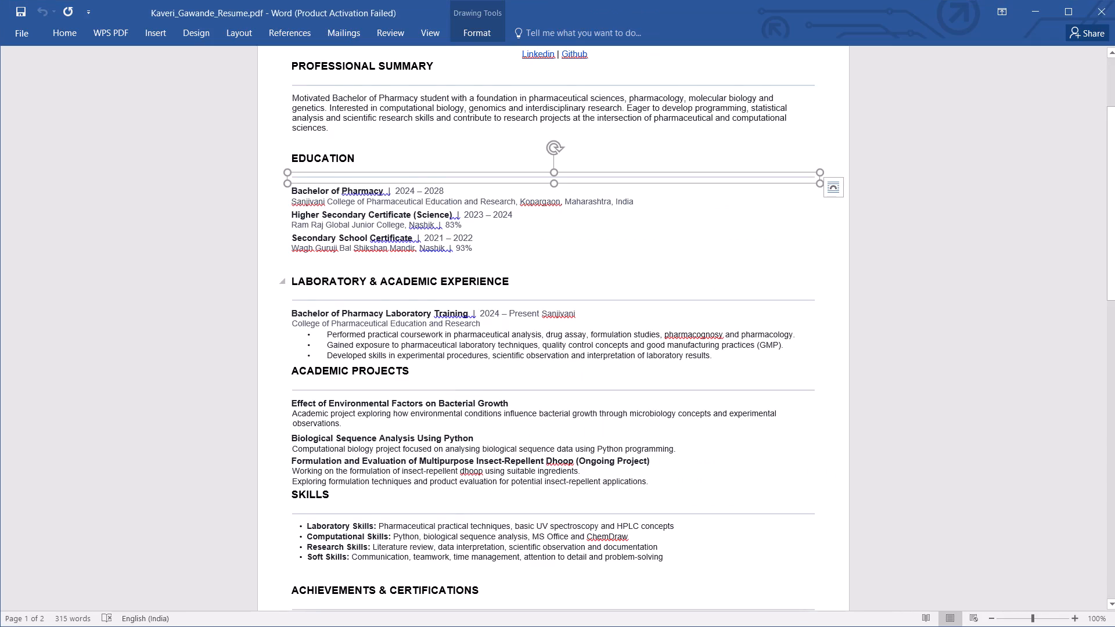
scroll(451, 287, "up", 3)
scroll(451, 287, "down", 10)
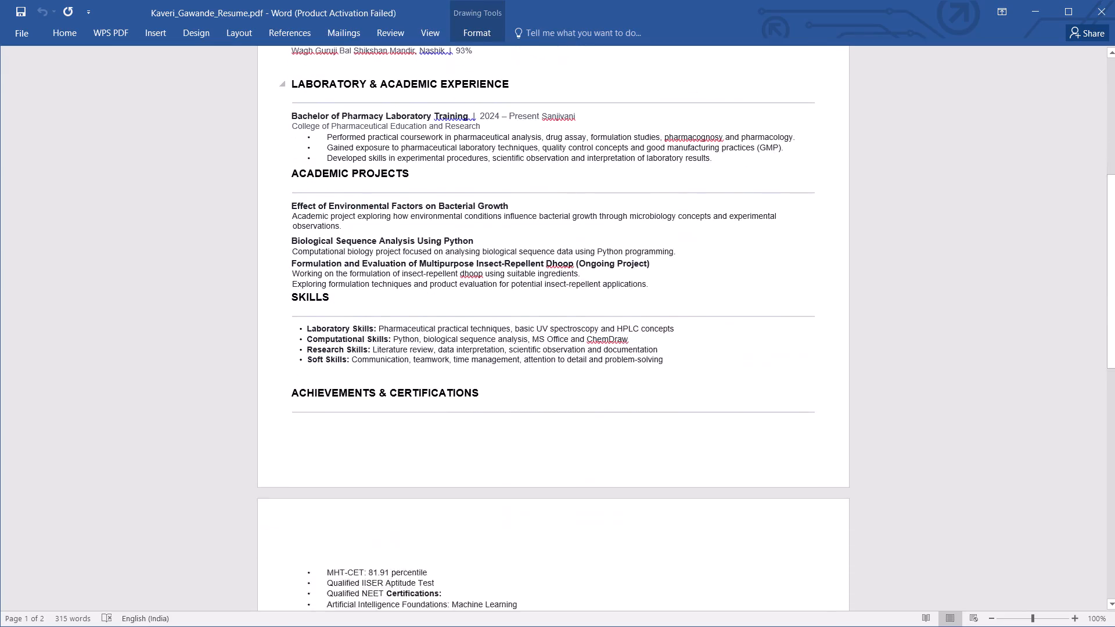
scroll(451, 287, "down", 10)
scroll(451, 287, "up", 8)
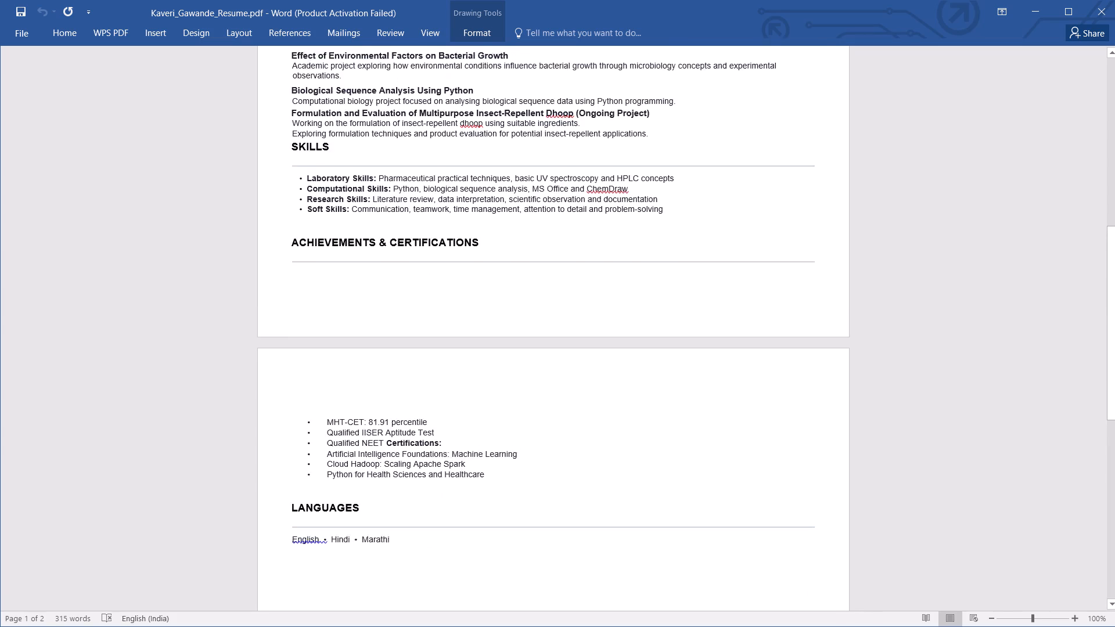
scroll(451, 287, "up", 8)
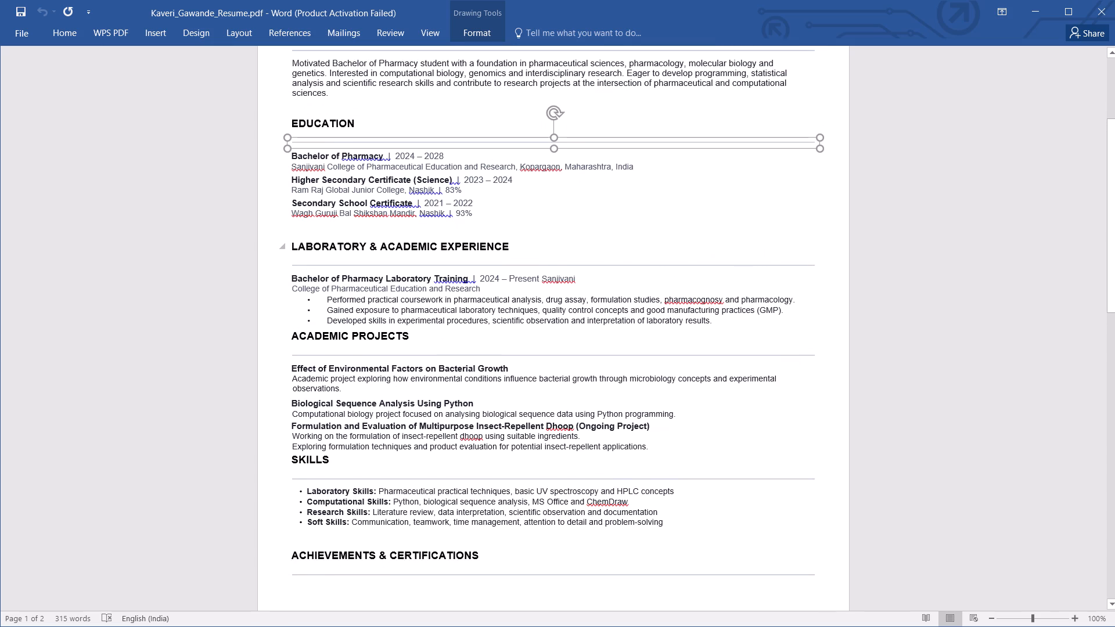
scroll(451, 287, "up", 4)
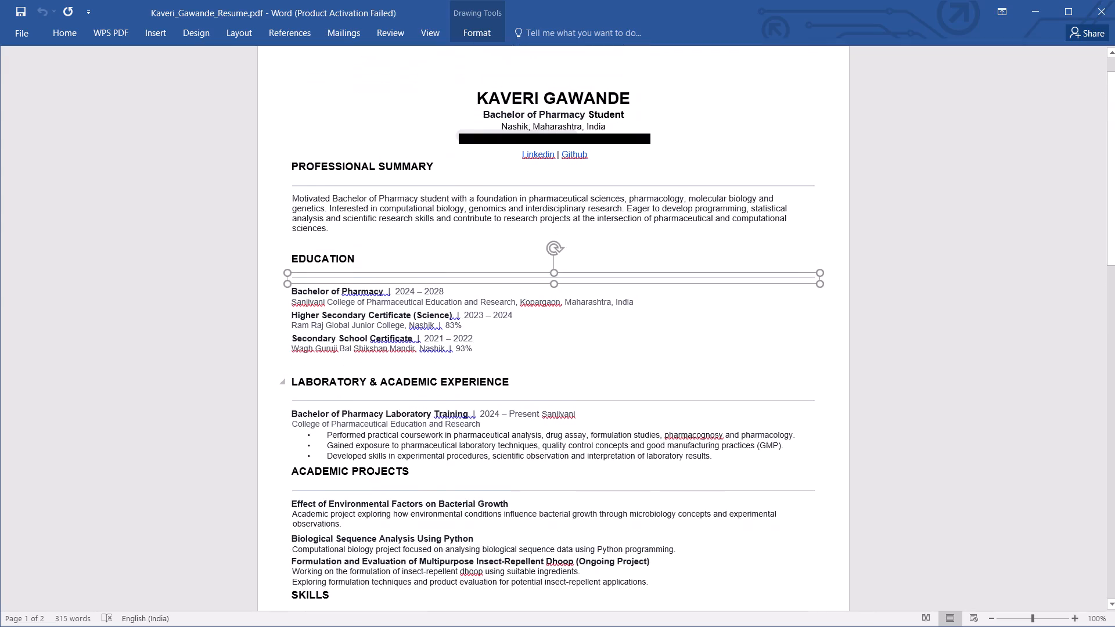
key("alt+Tab")
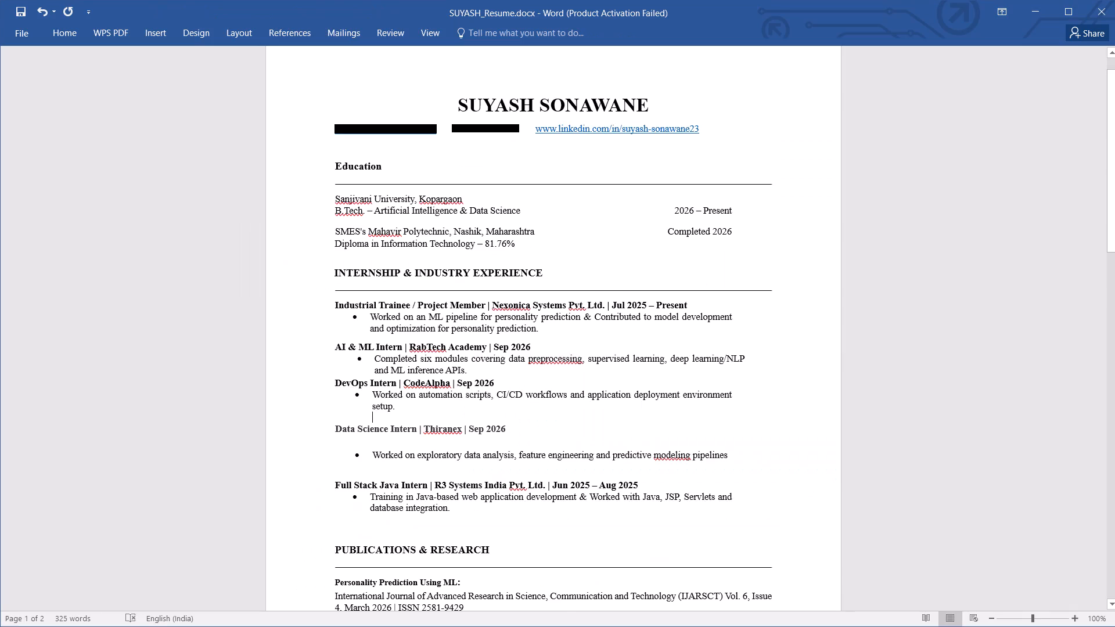
Open the footer of page one and set the footer's distance from the bottom edge to 0 cm.
scroll(451, 287, "down", 12)
left_click(452, 382)
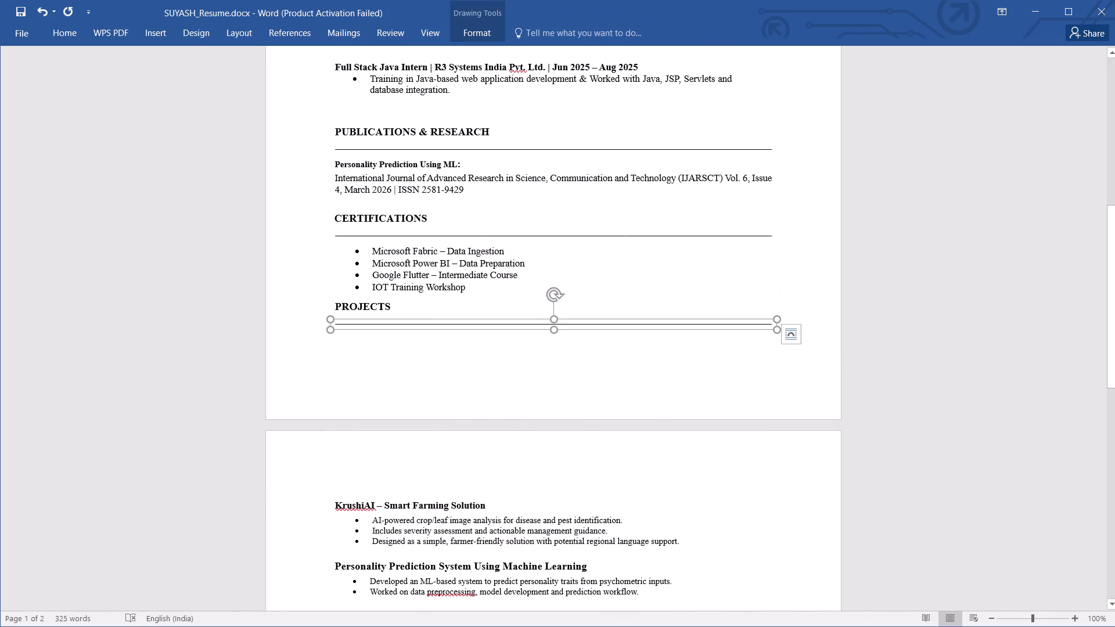
triple_click(368, 406)
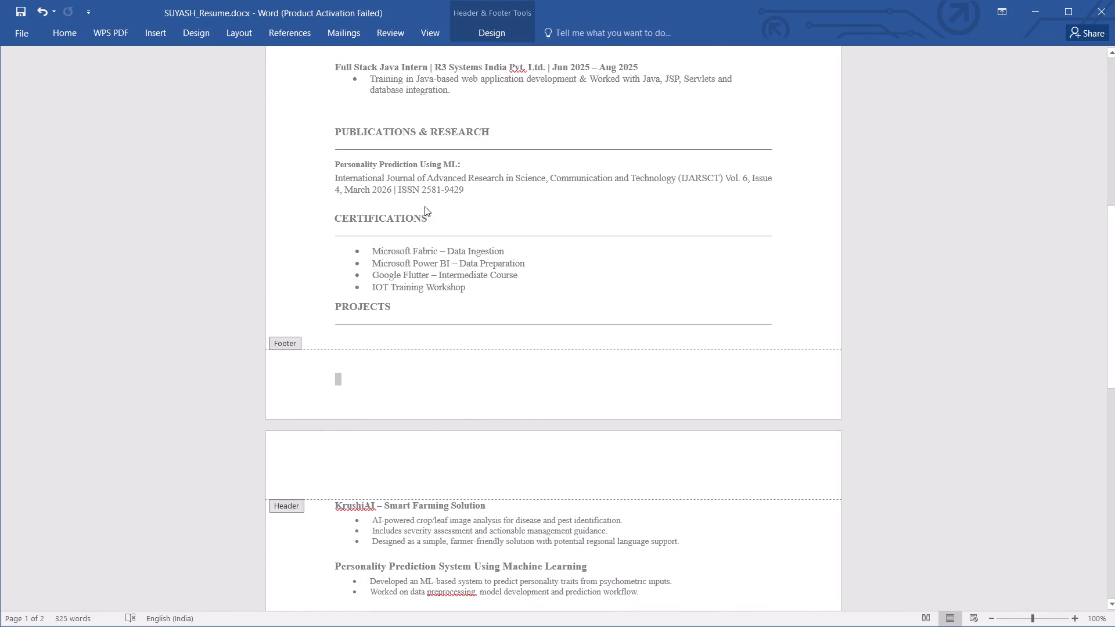
left_click(510, 33)
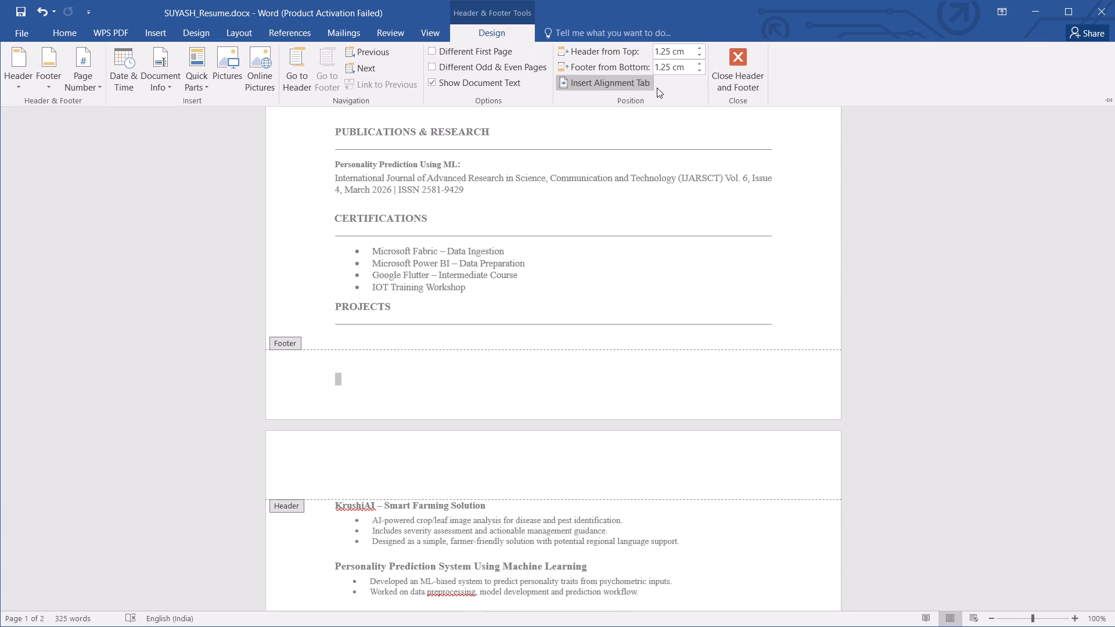
left_click(697, 69)
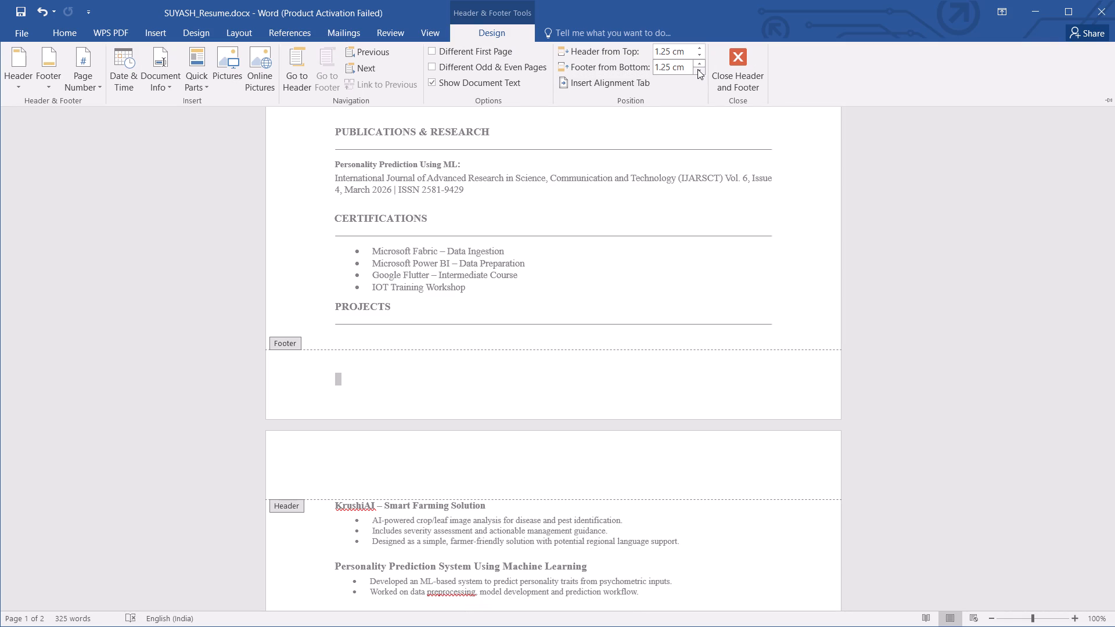
double_click(697, 69)
left_click(697, 69)
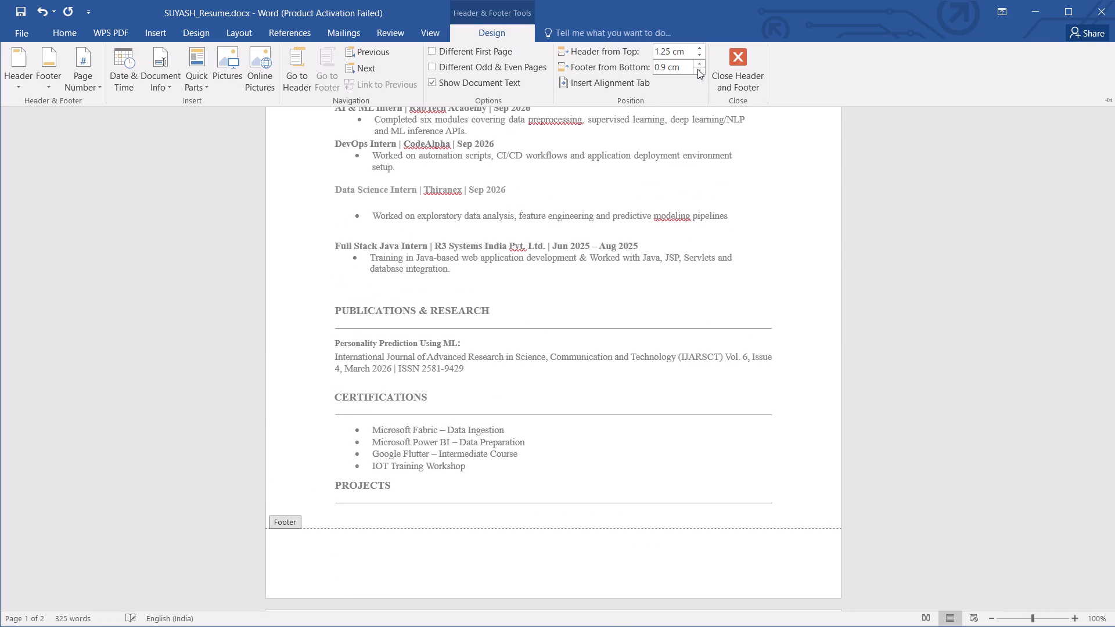
triple_click(697, 69)
left_click(697, 69)
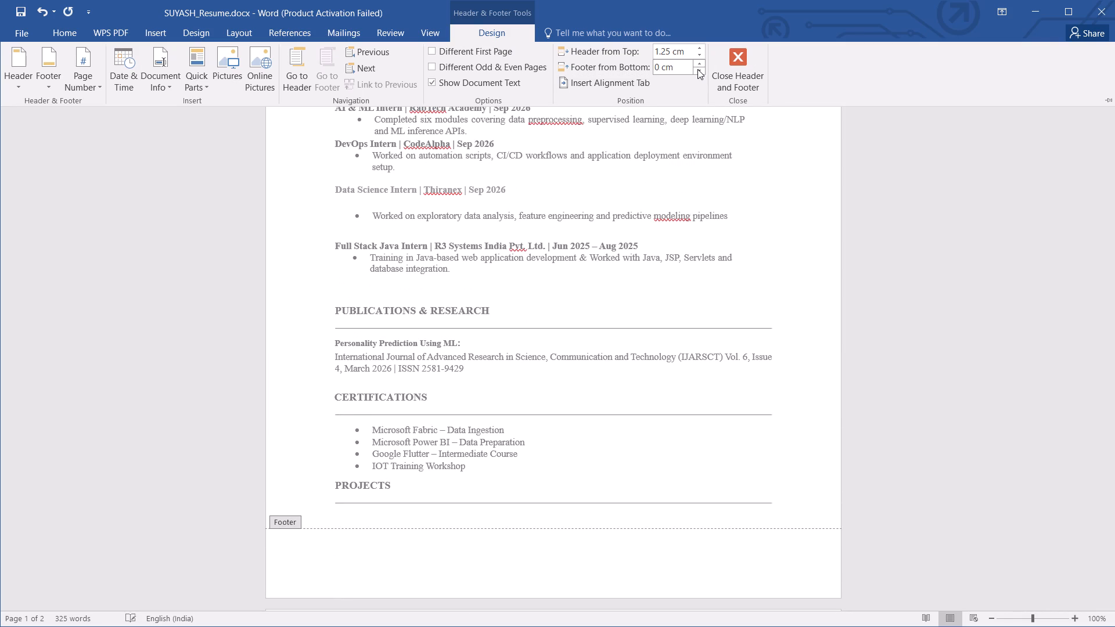
Reduce the header's distance from the top edge to 0.1 cm.
left_click(697, 57)
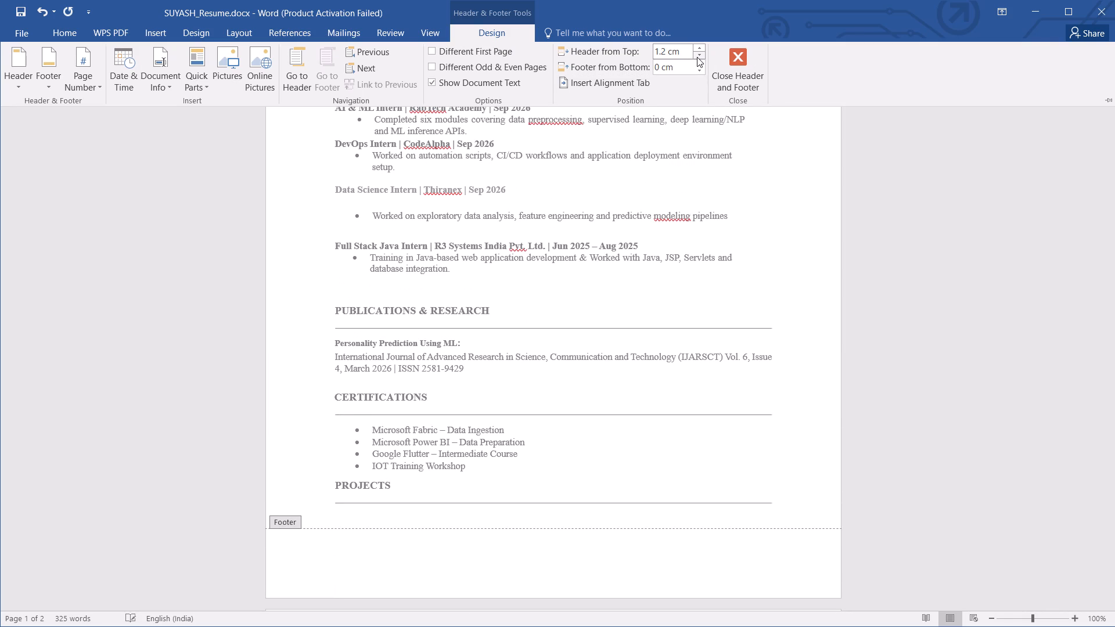
triple_click(697, 57)
triple_click(697, 57)
left_click(616, 455)
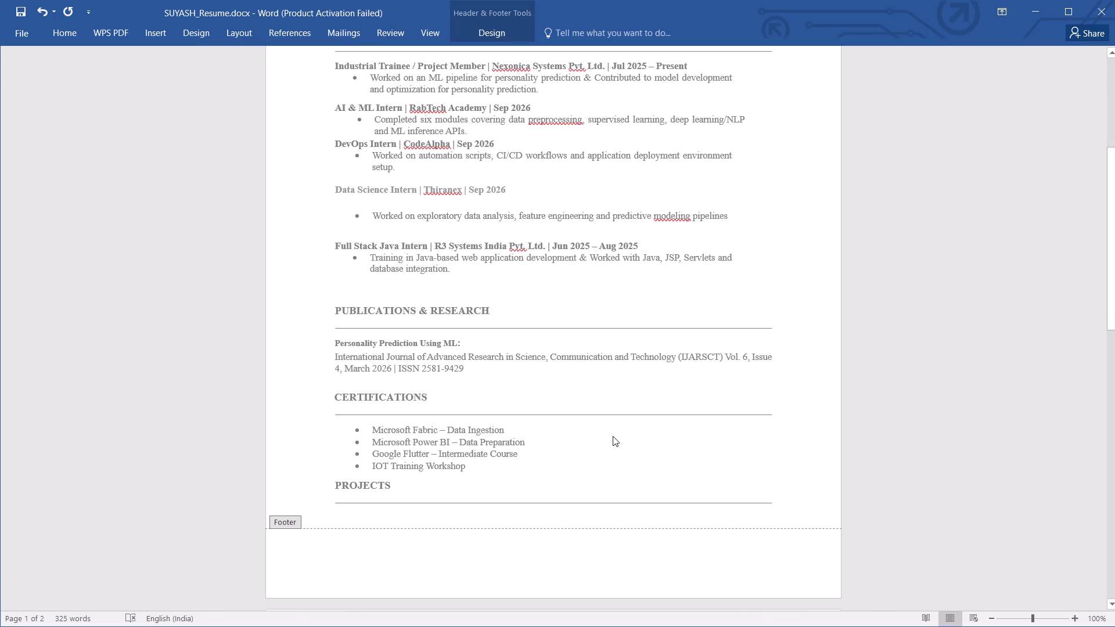
key("Return")
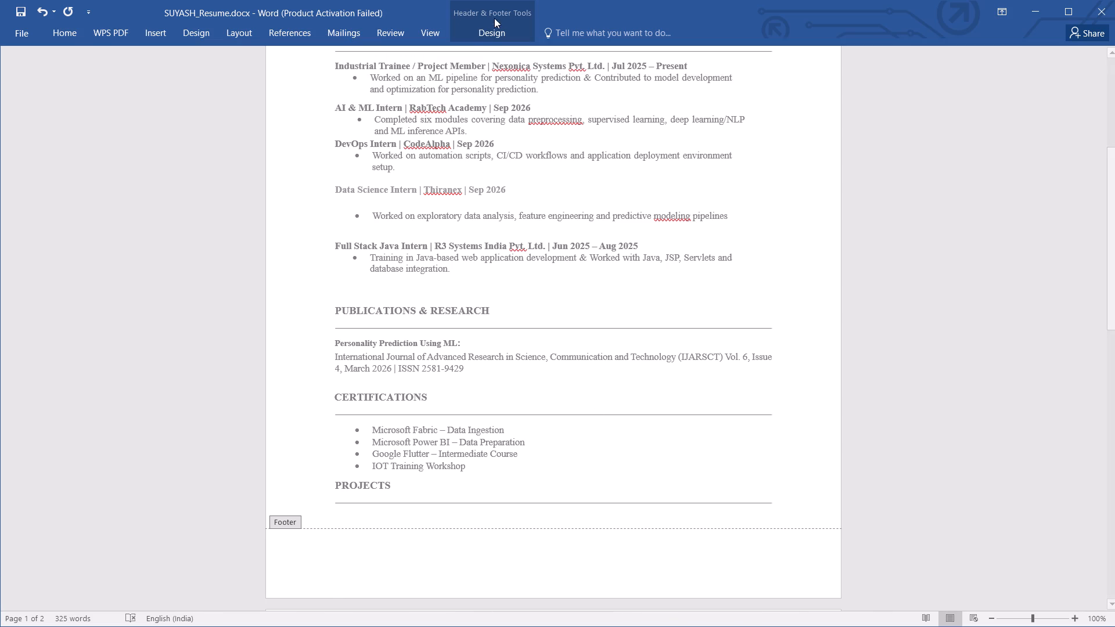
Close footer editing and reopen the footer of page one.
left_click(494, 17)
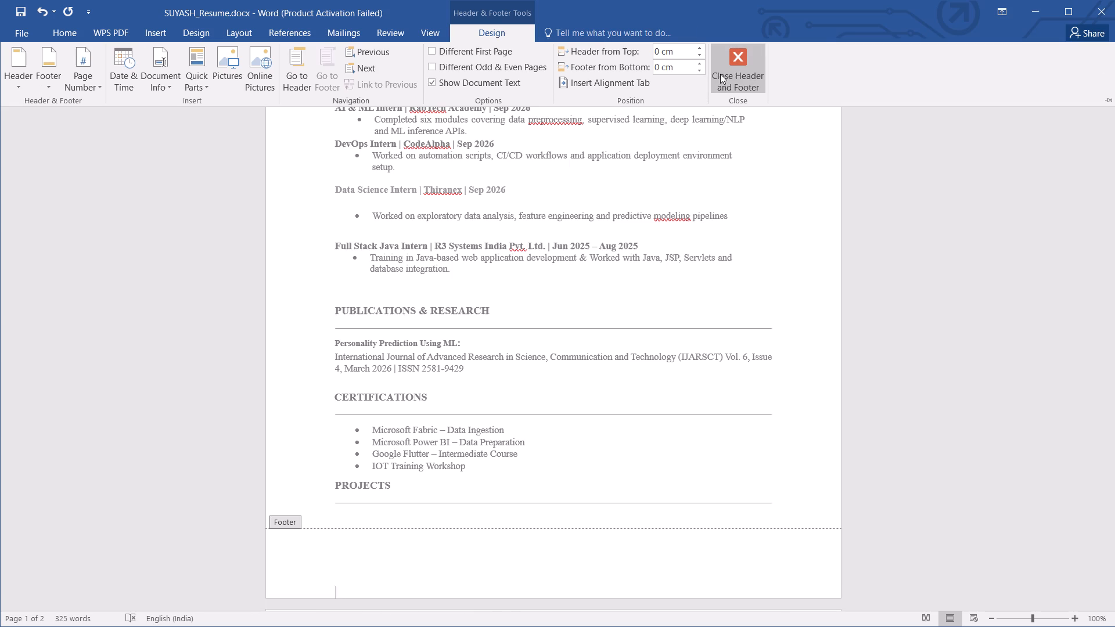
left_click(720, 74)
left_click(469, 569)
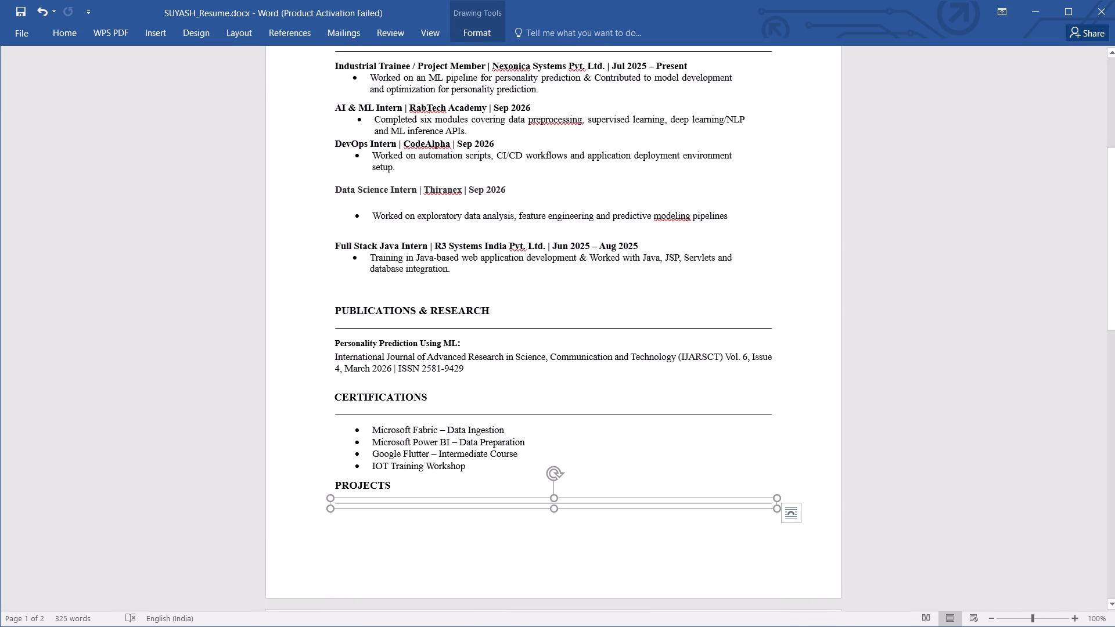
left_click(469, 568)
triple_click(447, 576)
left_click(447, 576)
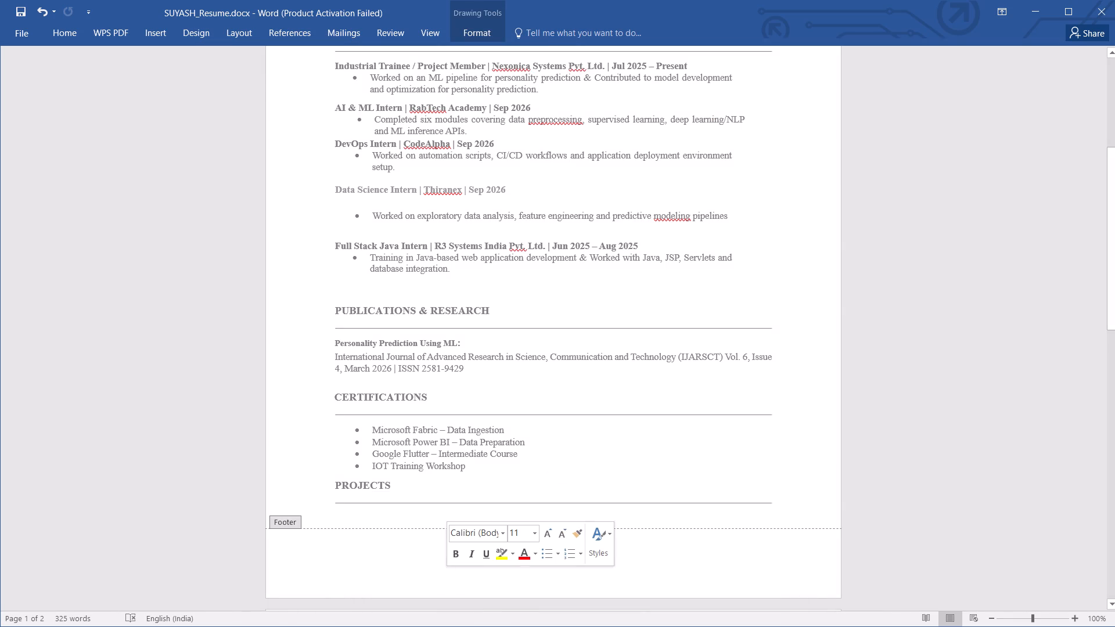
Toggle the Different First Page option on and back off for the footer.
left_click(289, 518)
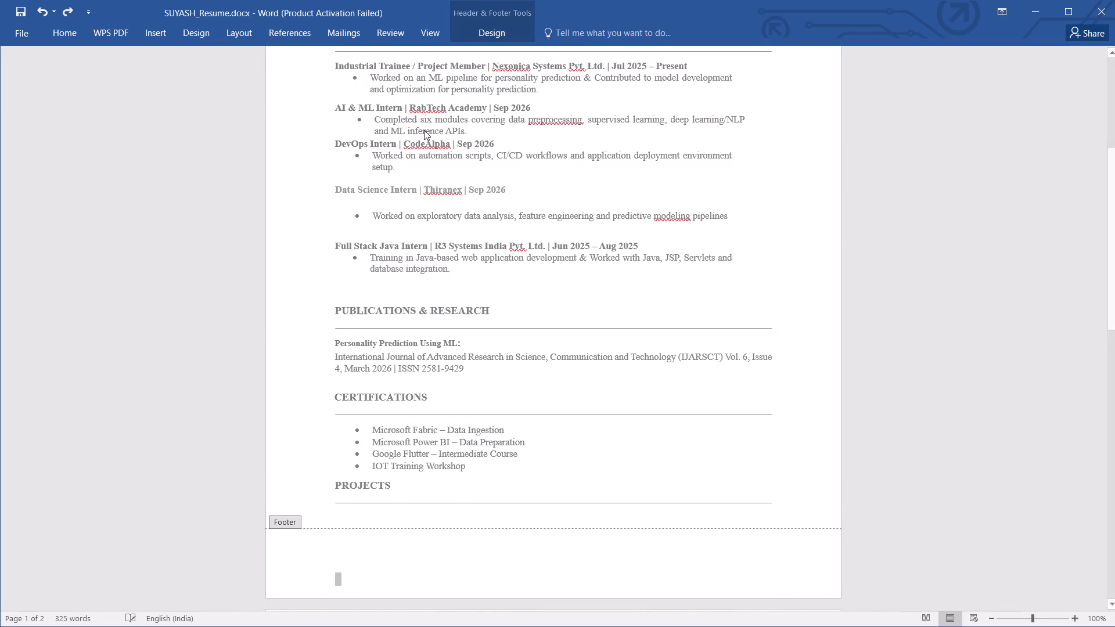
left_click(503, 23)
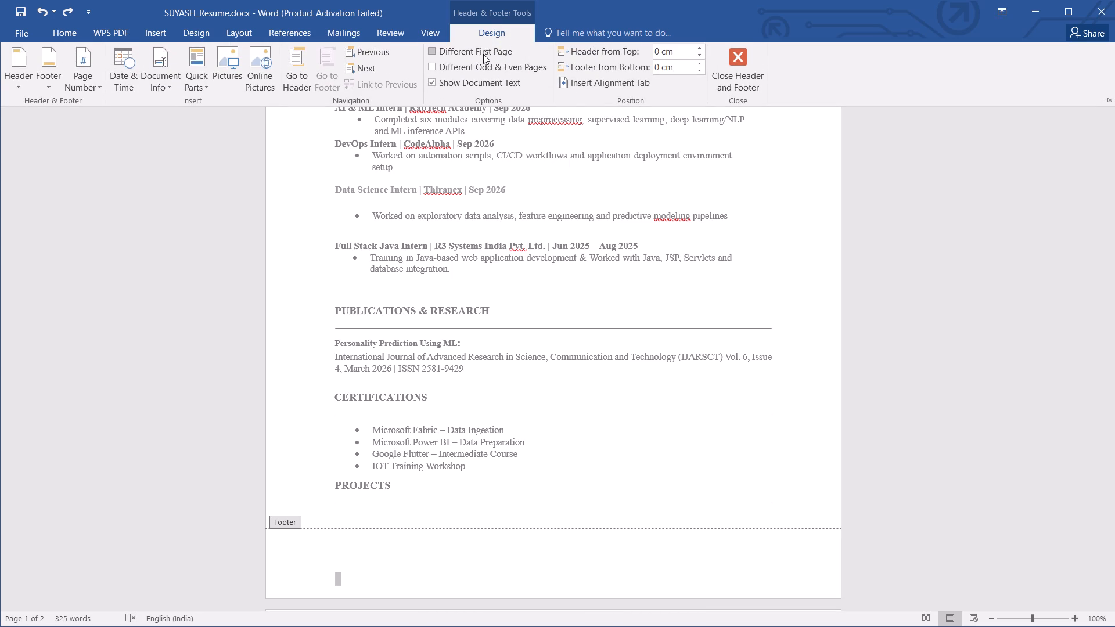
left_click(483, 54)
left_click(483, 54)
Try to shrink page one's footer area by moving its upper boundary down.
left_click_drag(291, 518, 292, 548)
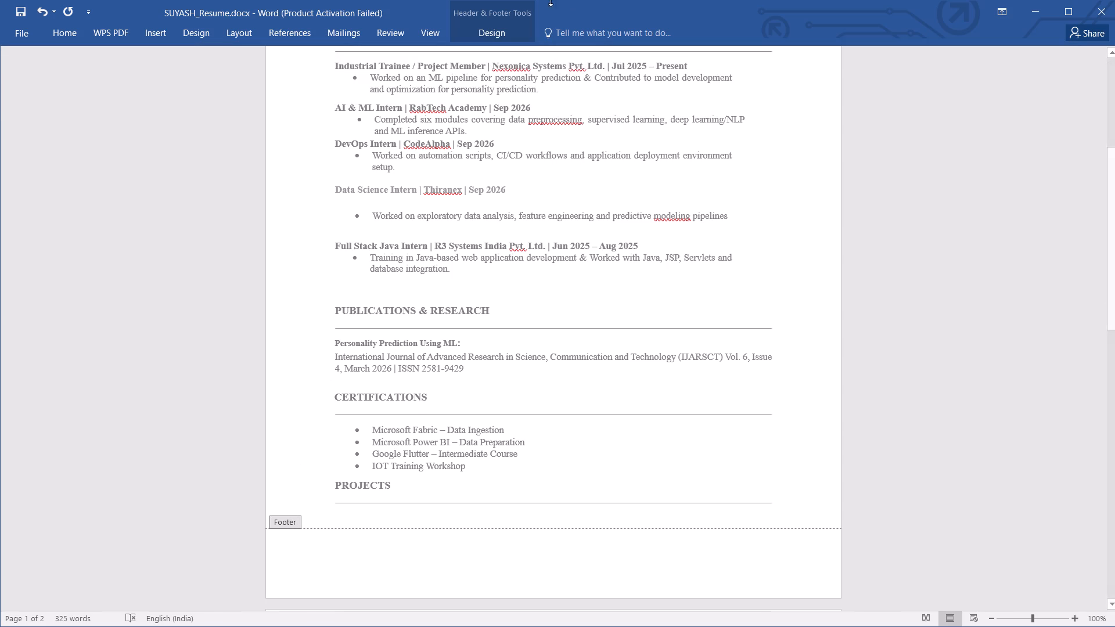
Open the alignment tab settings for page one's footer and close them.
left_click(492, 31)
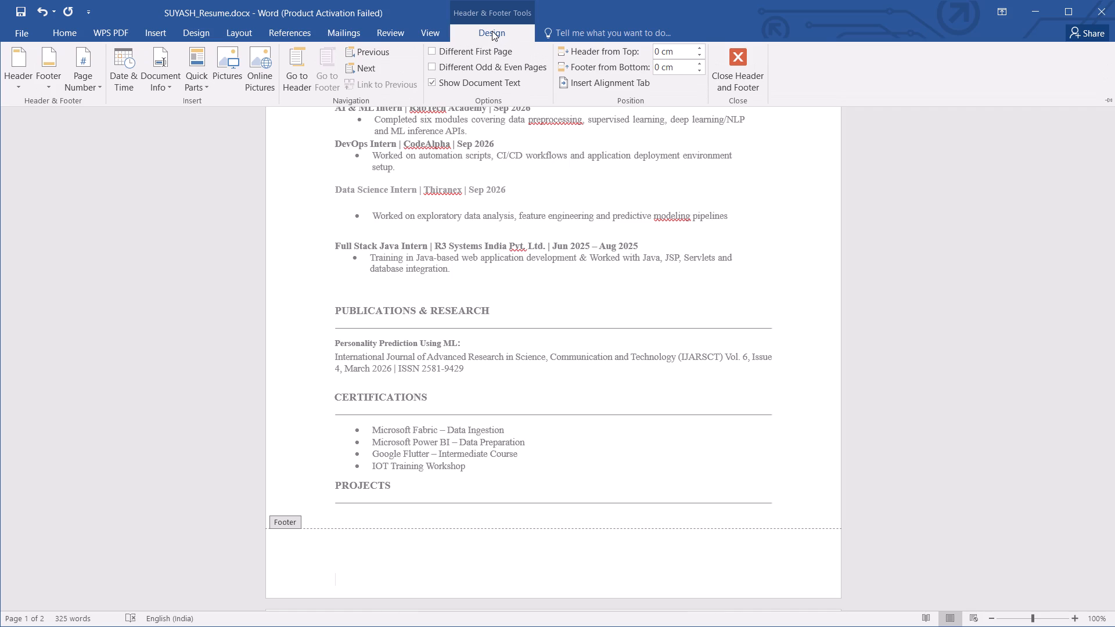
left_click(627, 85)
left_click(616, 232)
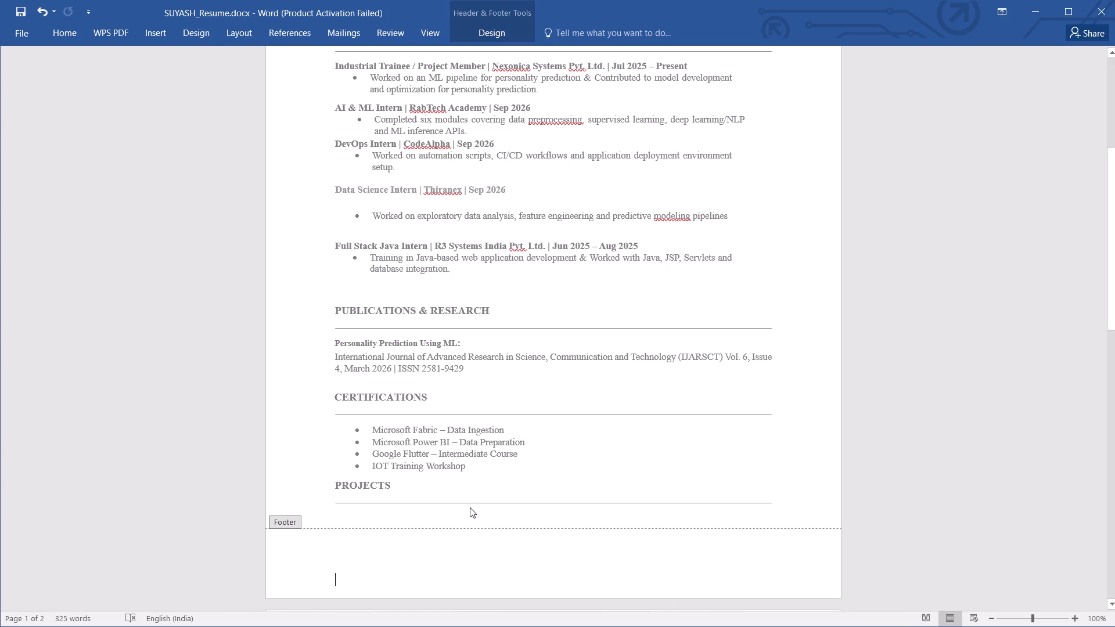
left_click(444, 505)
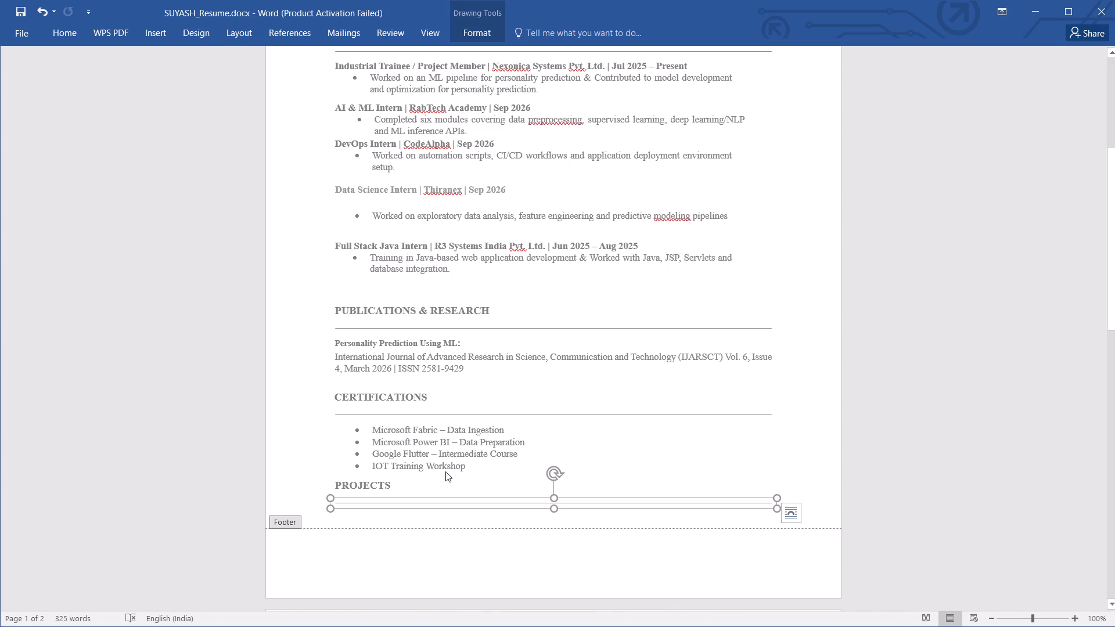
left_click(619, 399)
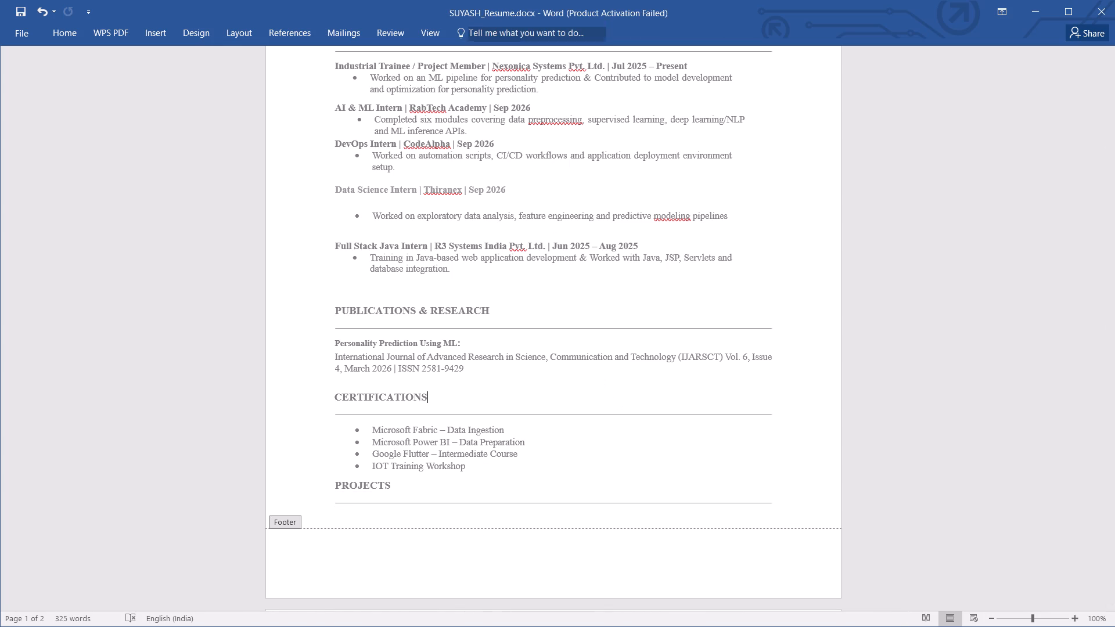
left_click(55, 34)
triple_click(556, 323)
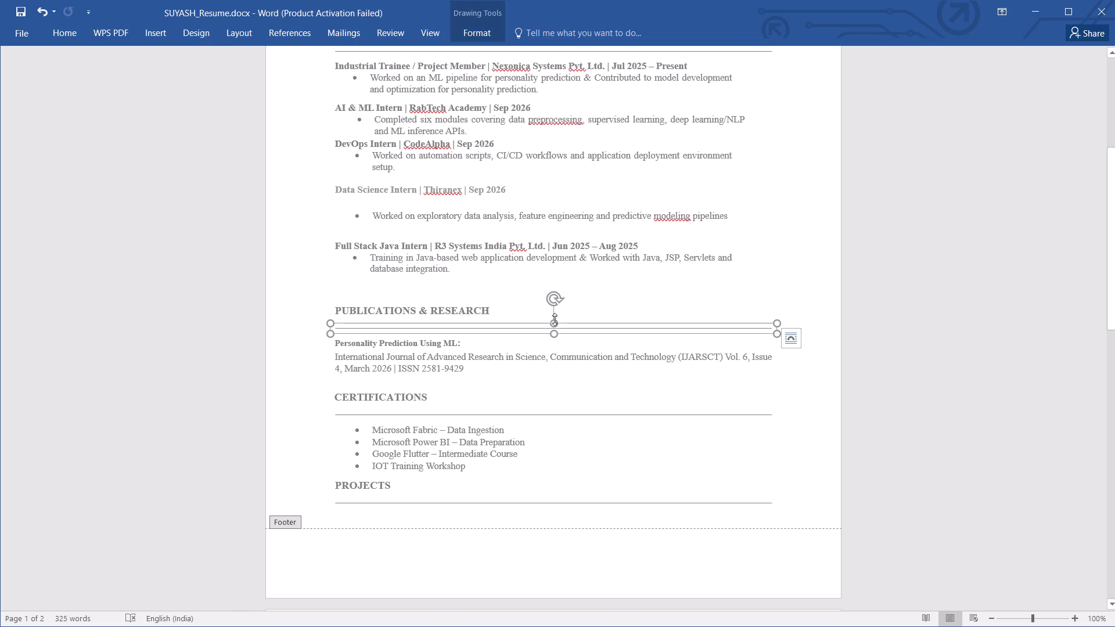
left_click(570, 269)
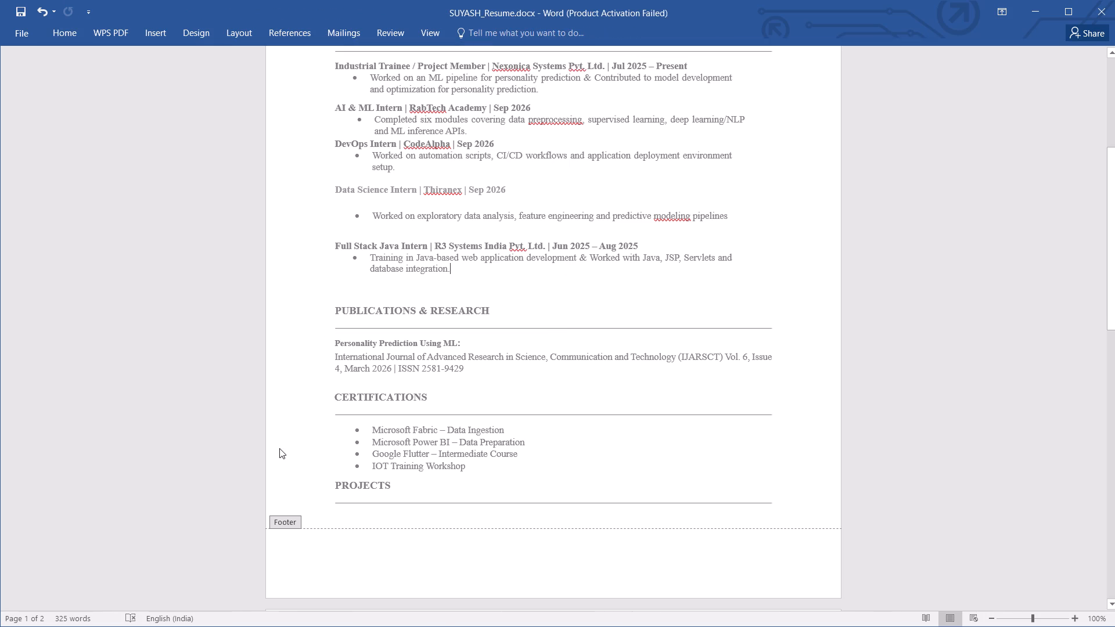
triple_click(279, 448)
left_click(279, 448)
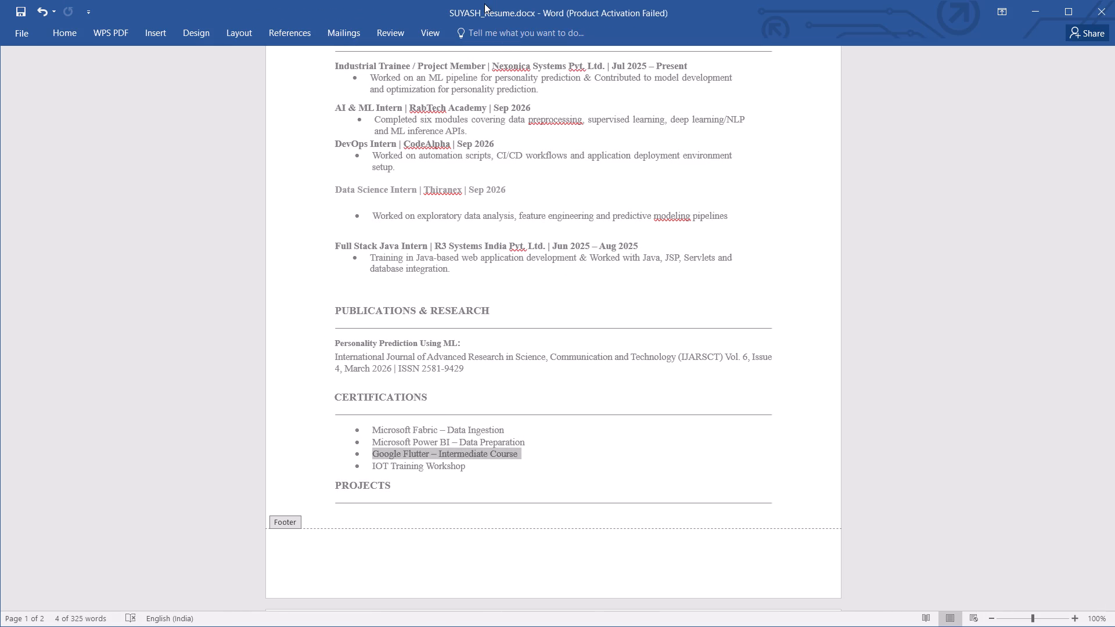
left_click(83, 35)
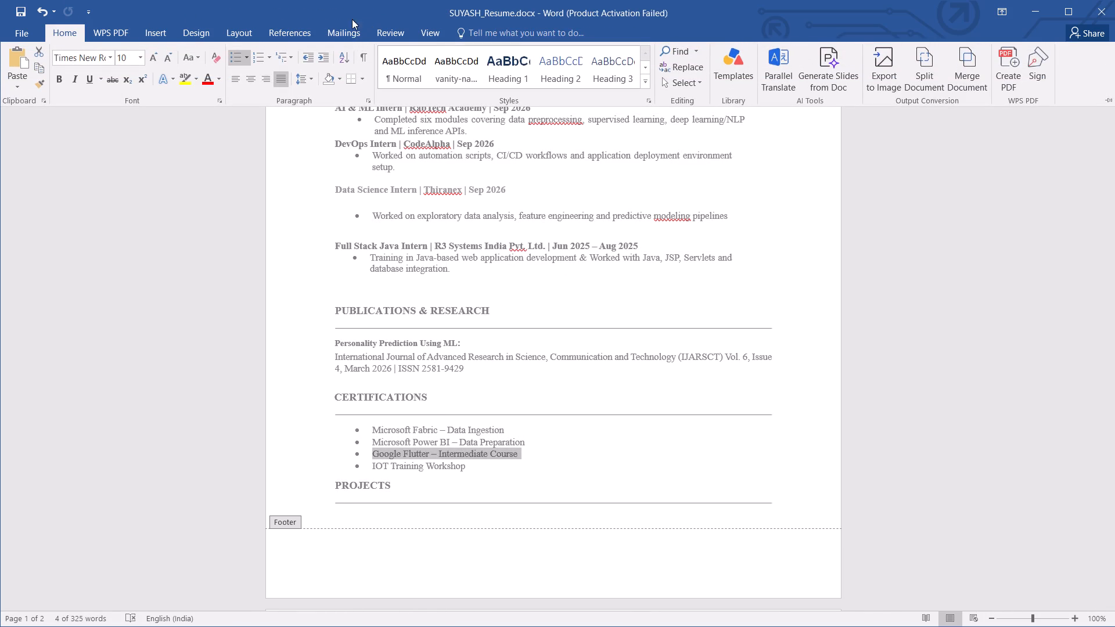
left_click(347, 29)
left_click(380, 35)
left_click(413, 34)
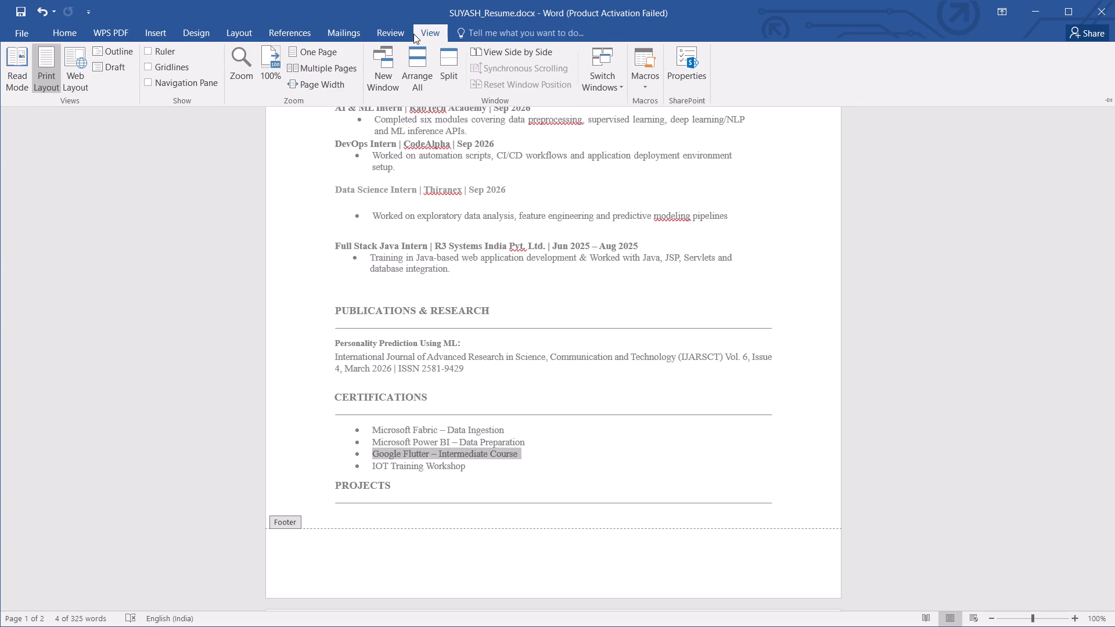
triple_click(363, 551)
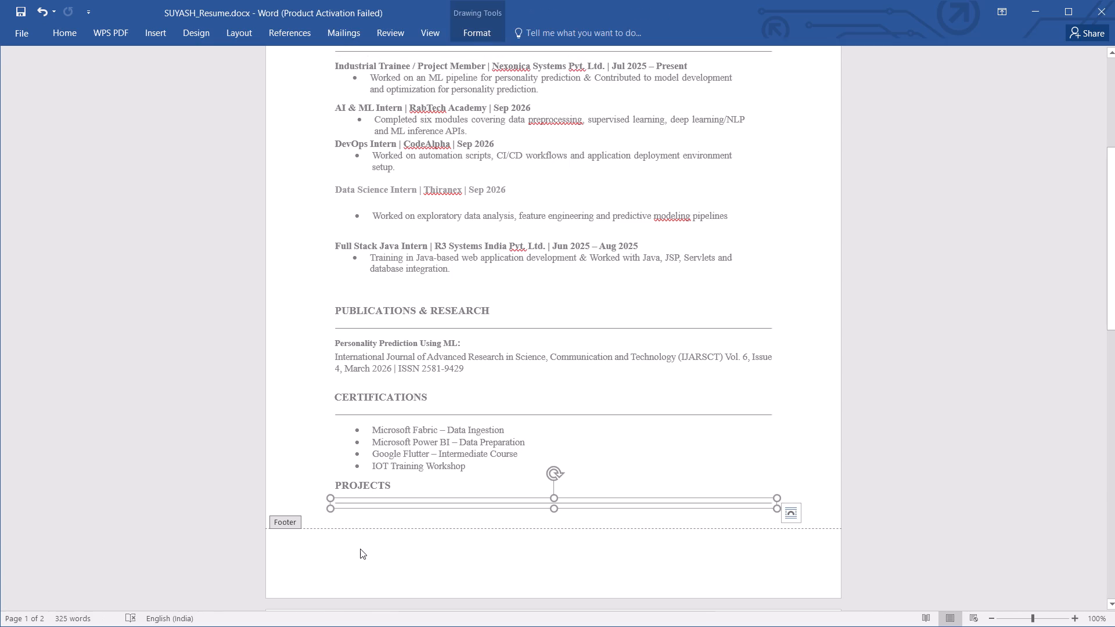
Make the current portrait page setup with 2.54 cm margins the default for new documents.
triple_click(325, 571)
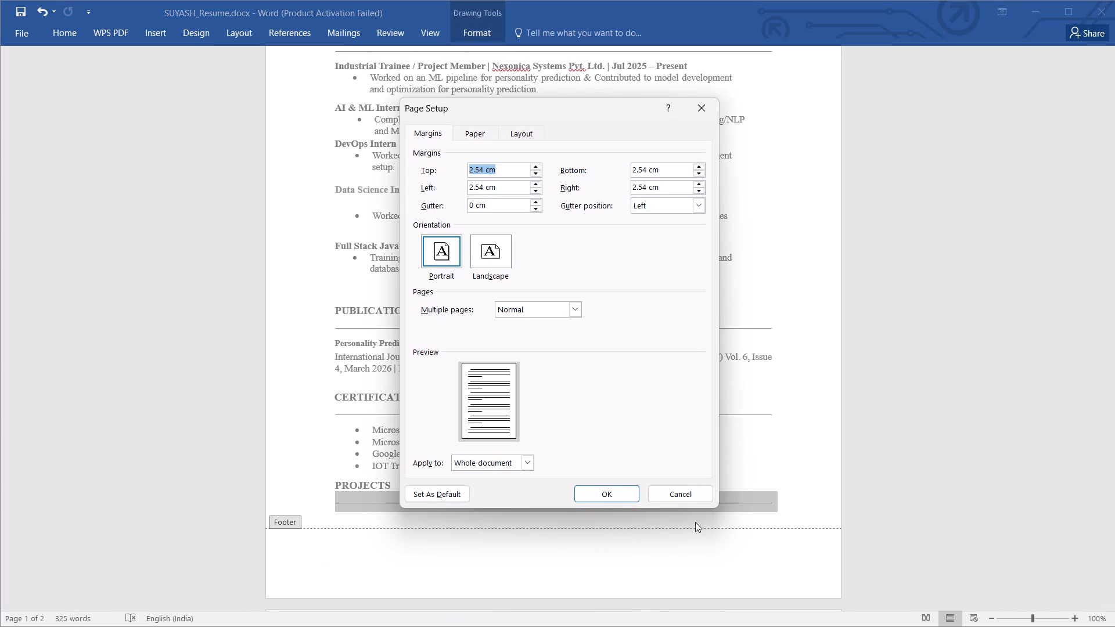
left_click(693, 485)
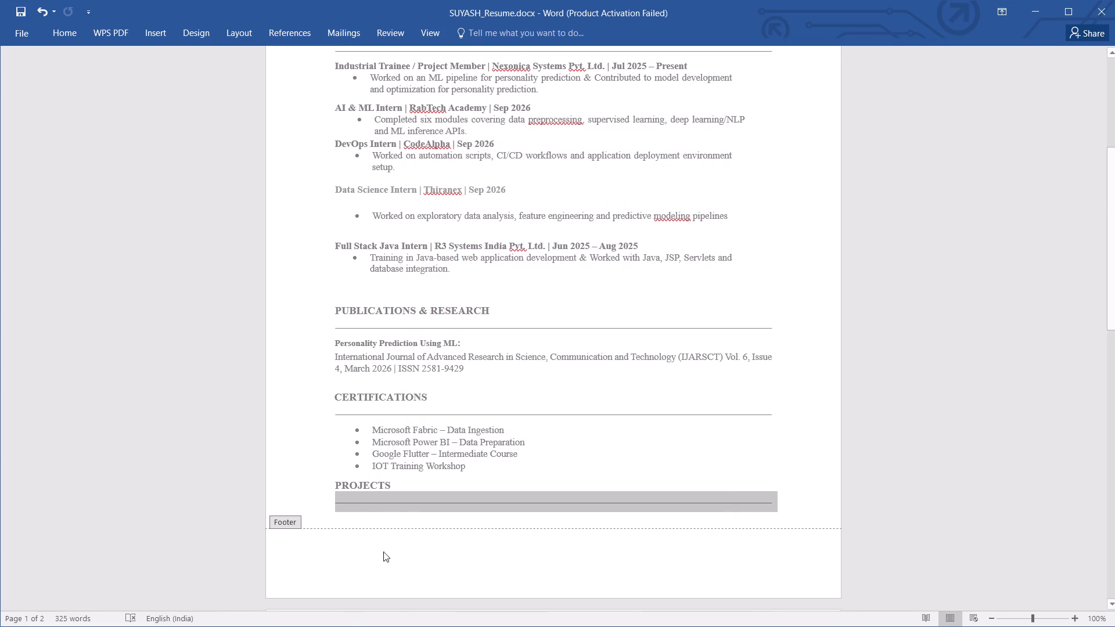
triple_click(330, 567)
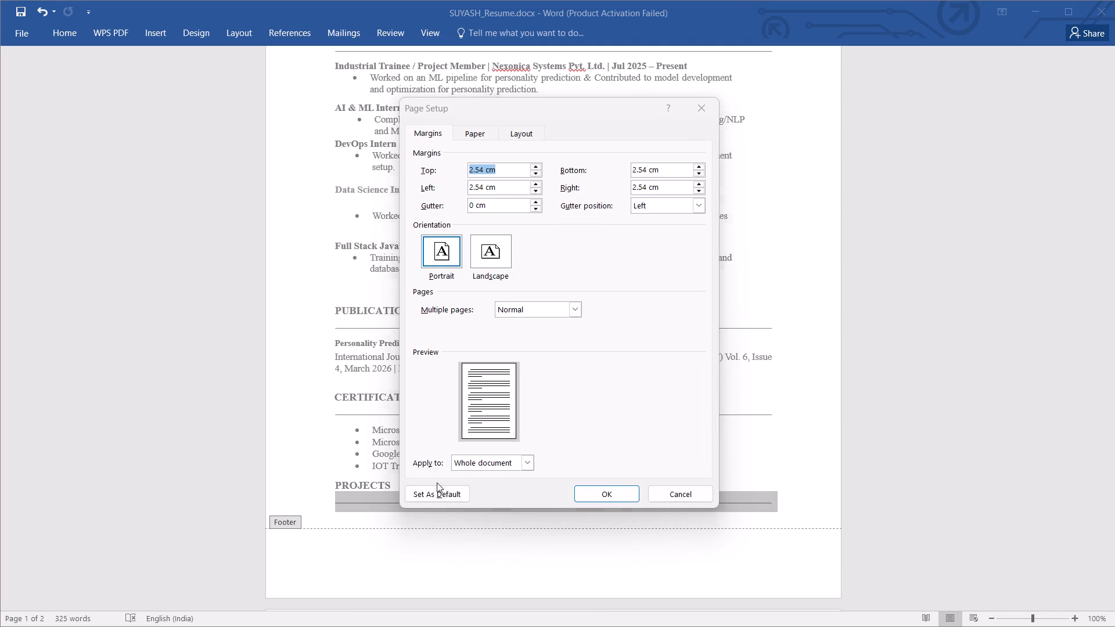
left_click(458, 492)
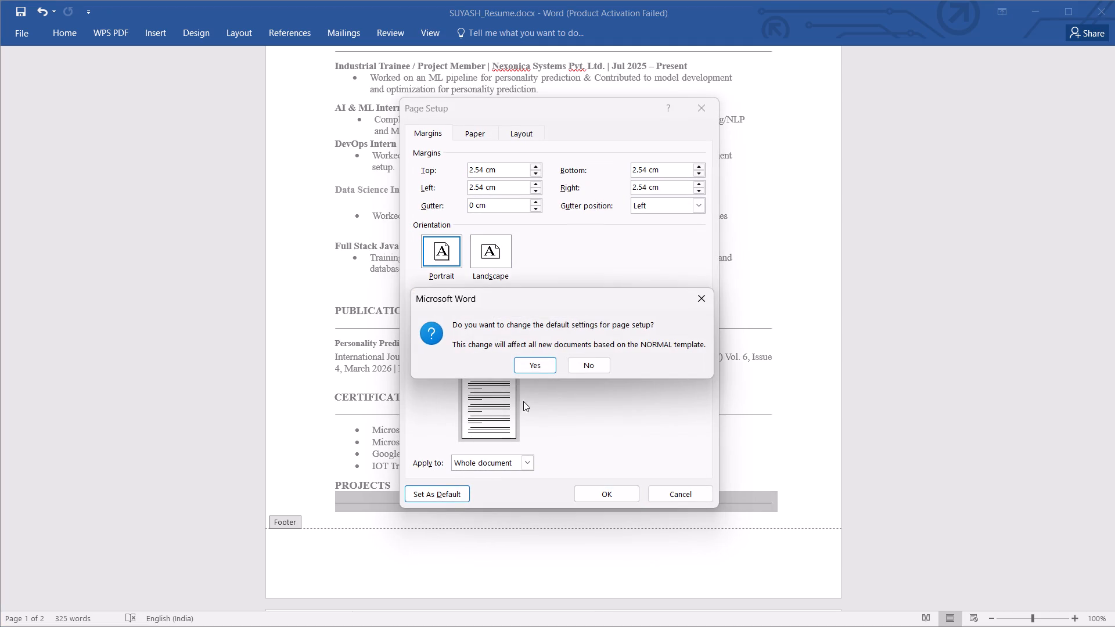
left_click(535, 366)
Leave footer editing and return to the résumé's body text.
left_click(394, 577)
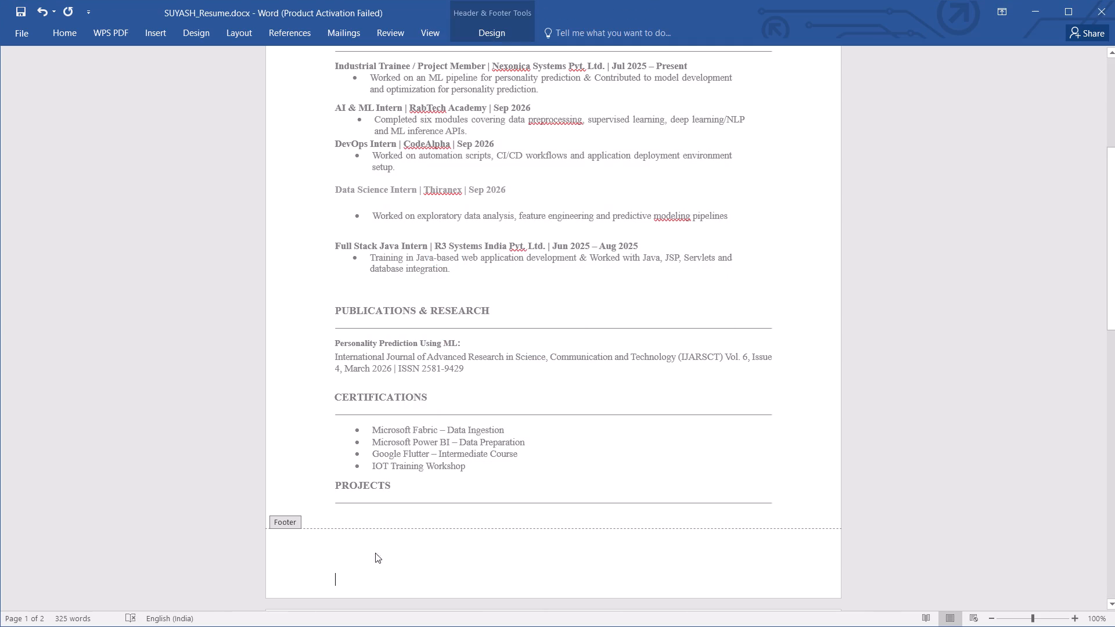
left_click(508, 39)
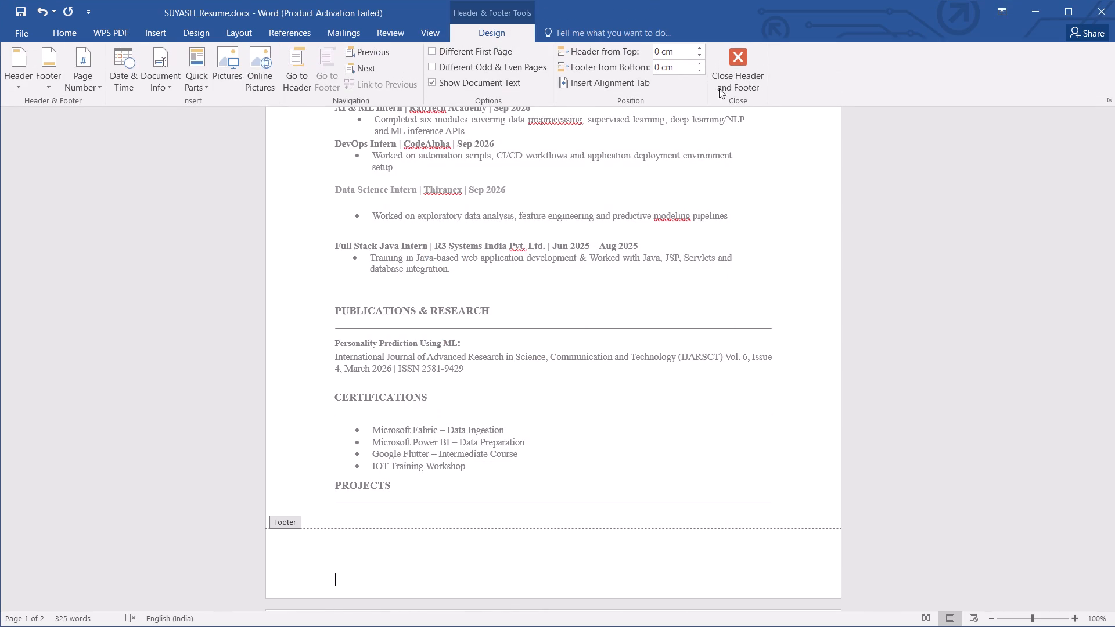
left_click(747, 94)
left_click(741, 84)
Add blank unbulleted lines below the IOT Training Workshop bullet to push the PROJECTS heading and its divider onto page two.
left_click(422, 556)
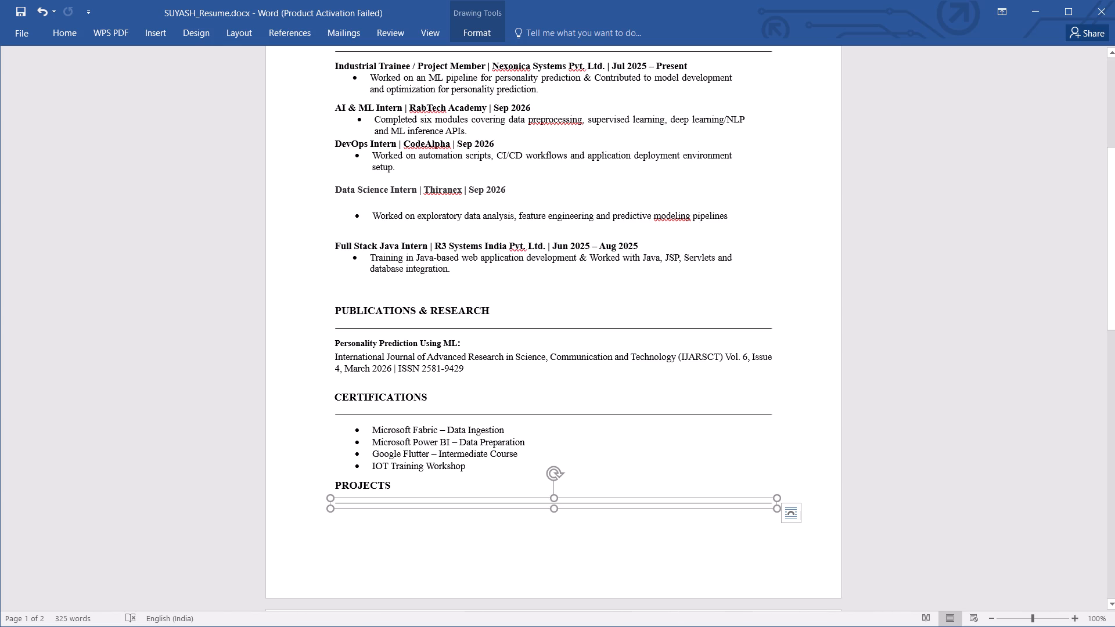
left_click(326, 477)
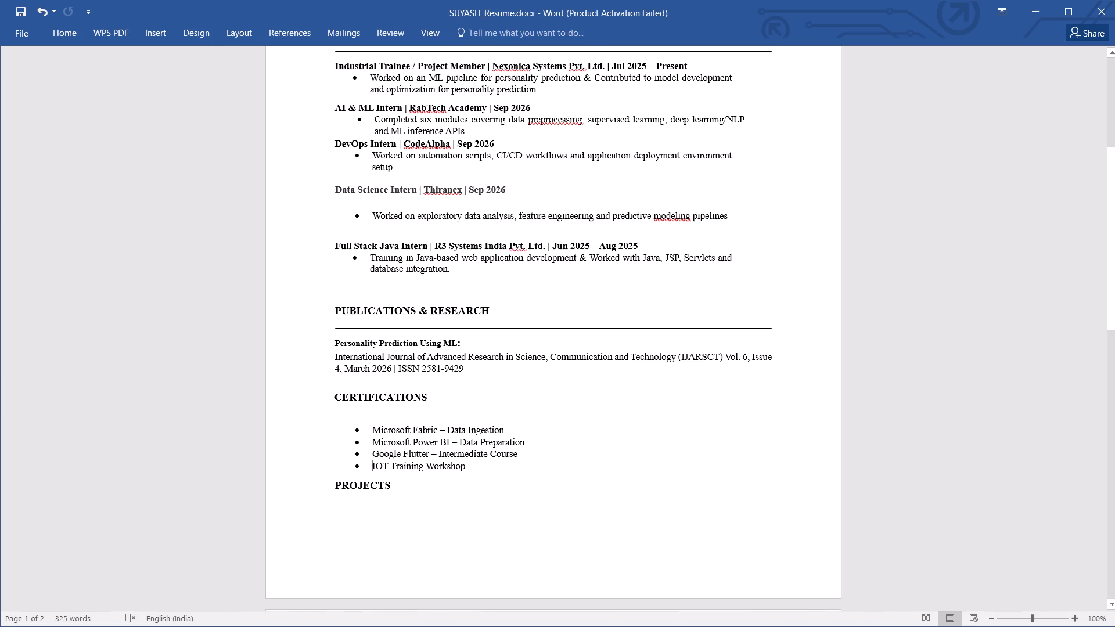
left_click(484, 465)
key("Return")
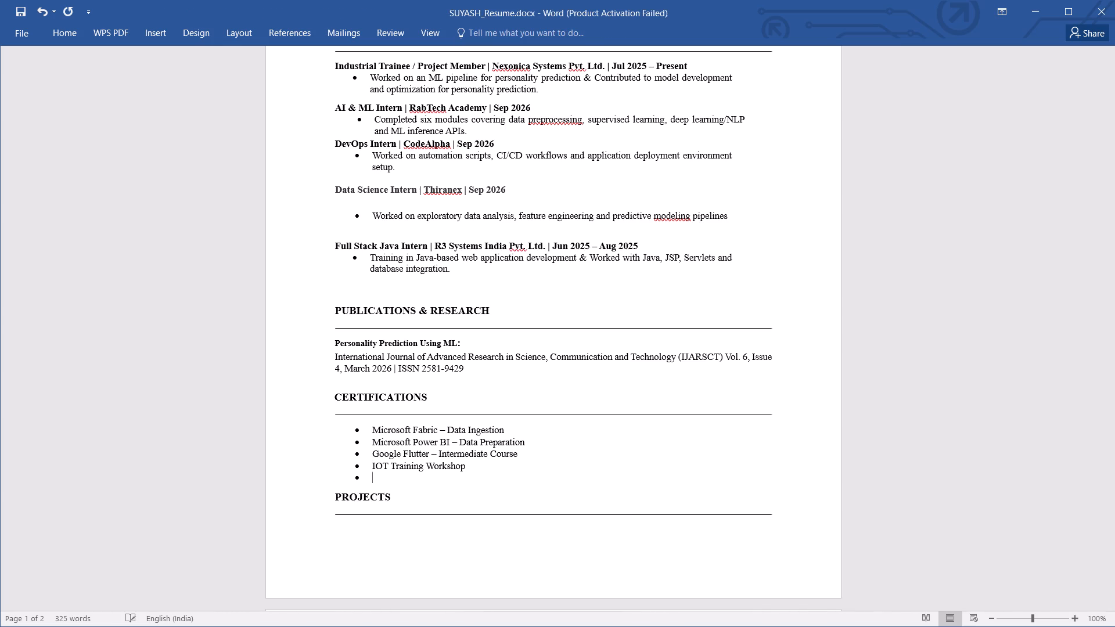
key("BackSpace")
key("Return")
key("Return")
key("Return")
key("Return")
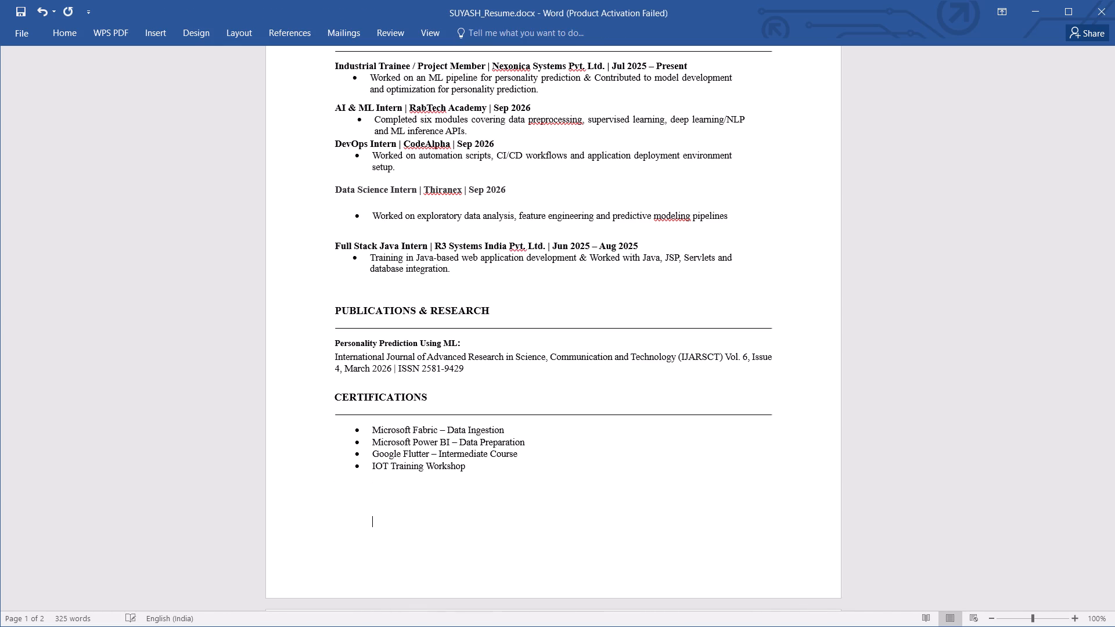
key("BackSpace")
key("BackSpace")
key("Return")
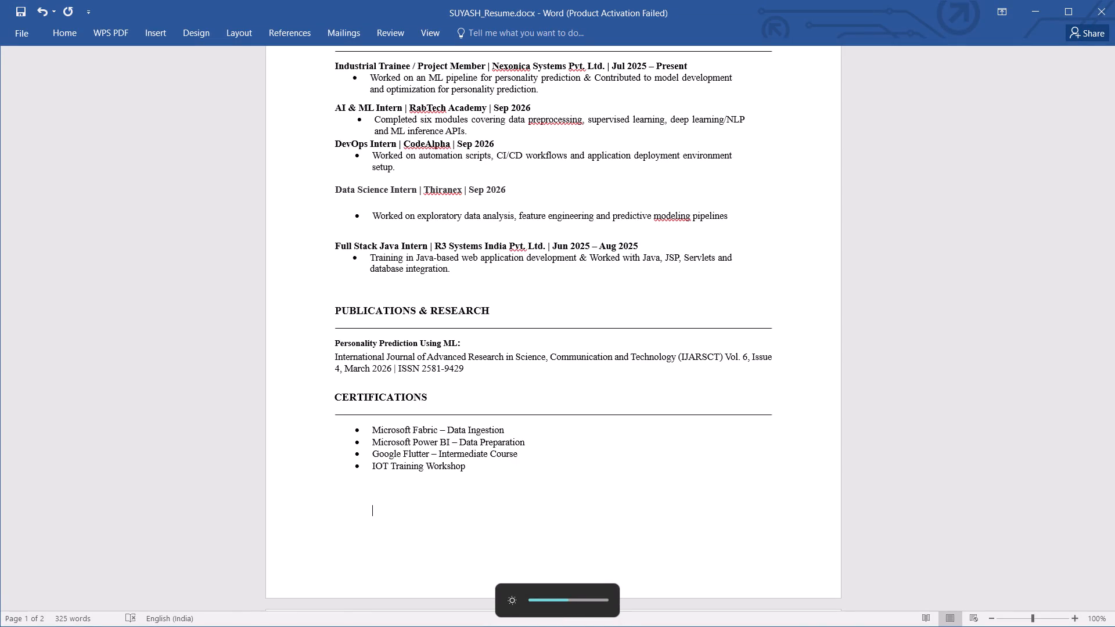
Turn on the Windows night light in the system quick settings and return to the résumé.
scroll(484, 466, "up", 1)
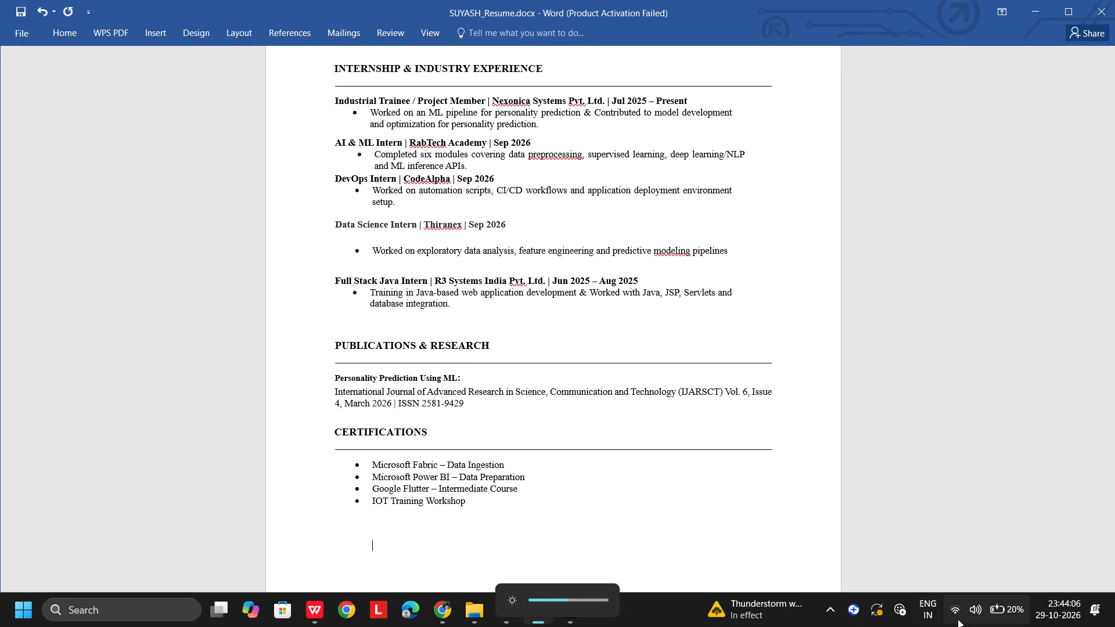
left_click(967, 618)
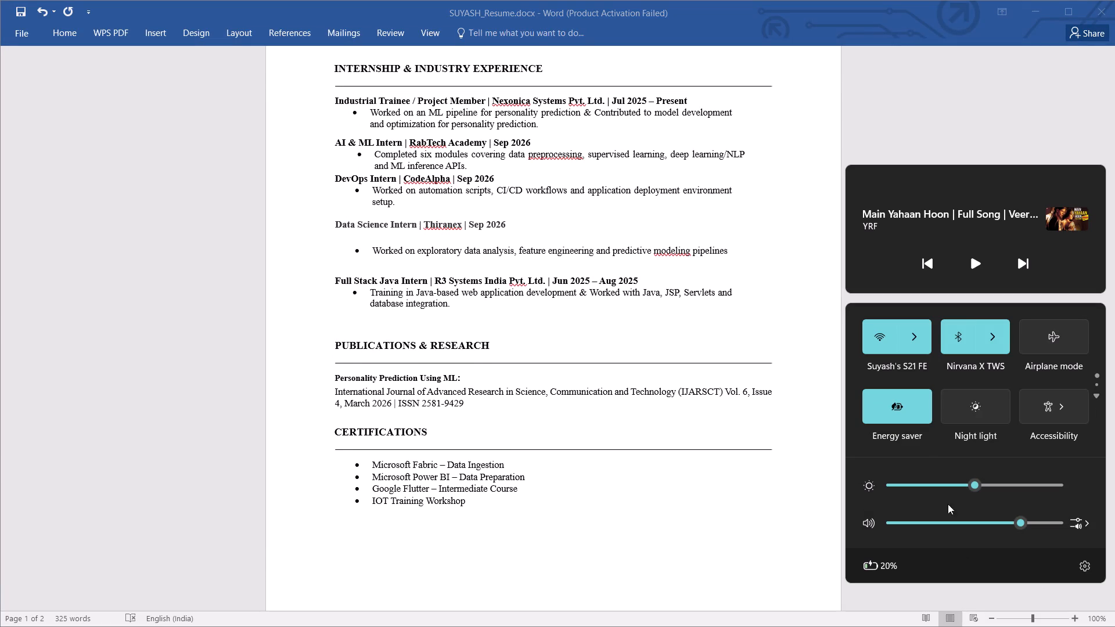
left_click(963, 392)
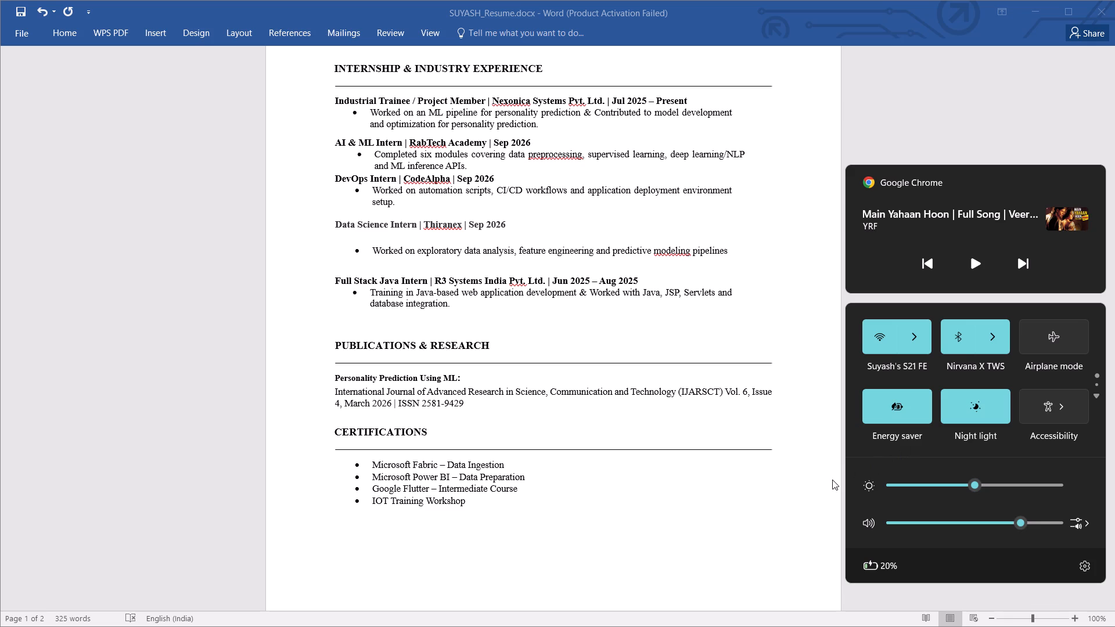
left_click(815, 446)
Review the layout of both résumé pages, from the name header through the Technical Skills section.
scroll(811, 434, "up", 12)
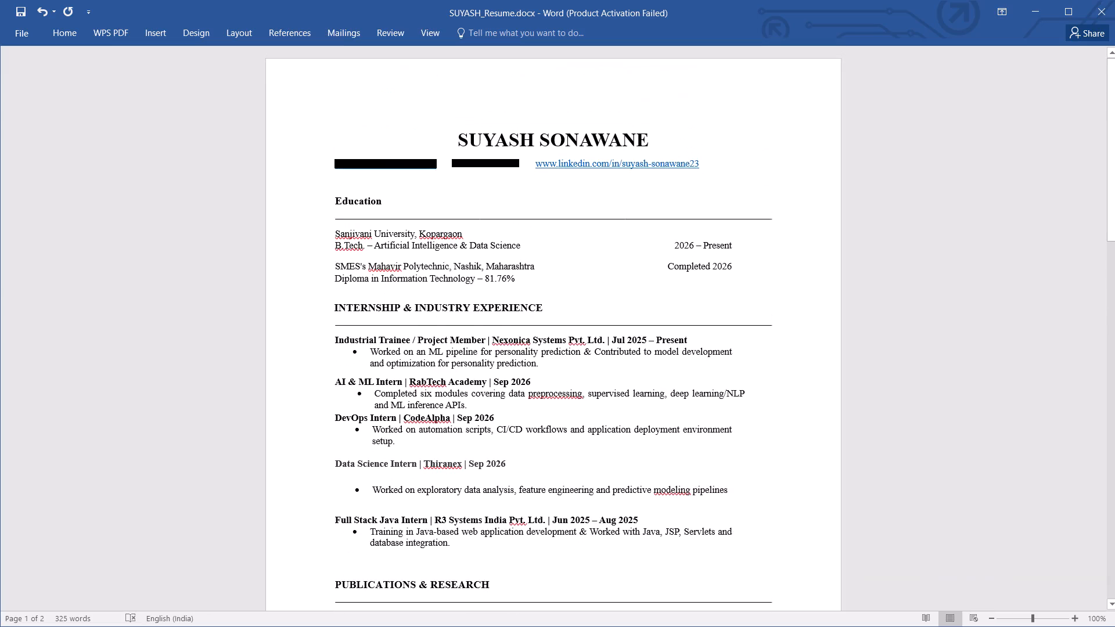
scroll(810, 429, "down", 19)
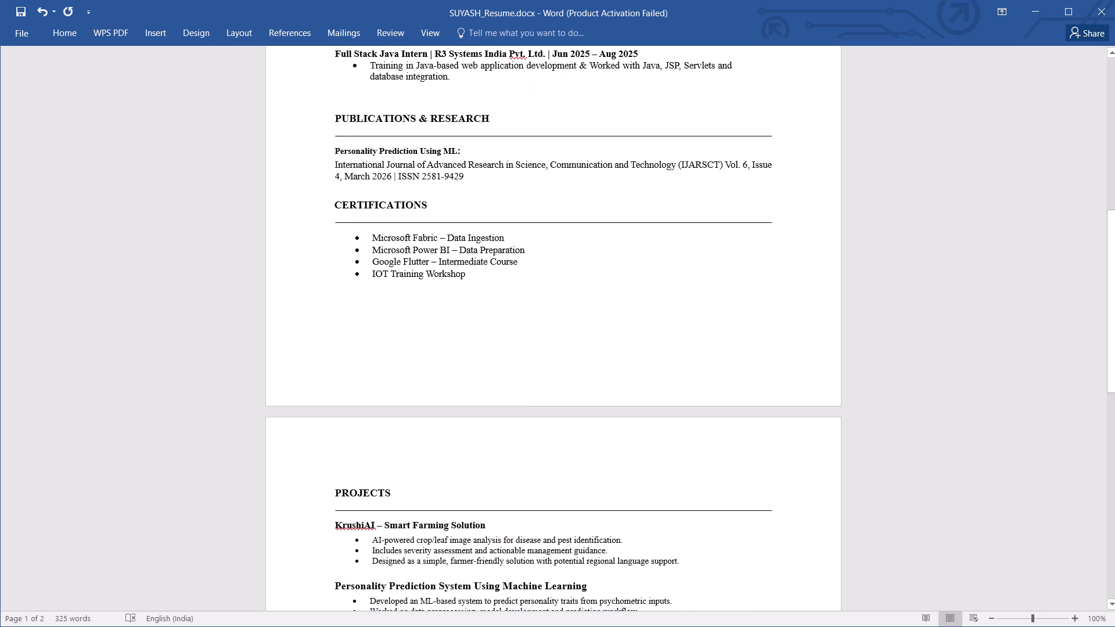
scroll(810, 429, "down", 7)
scroll(810, 429, "up", 5)
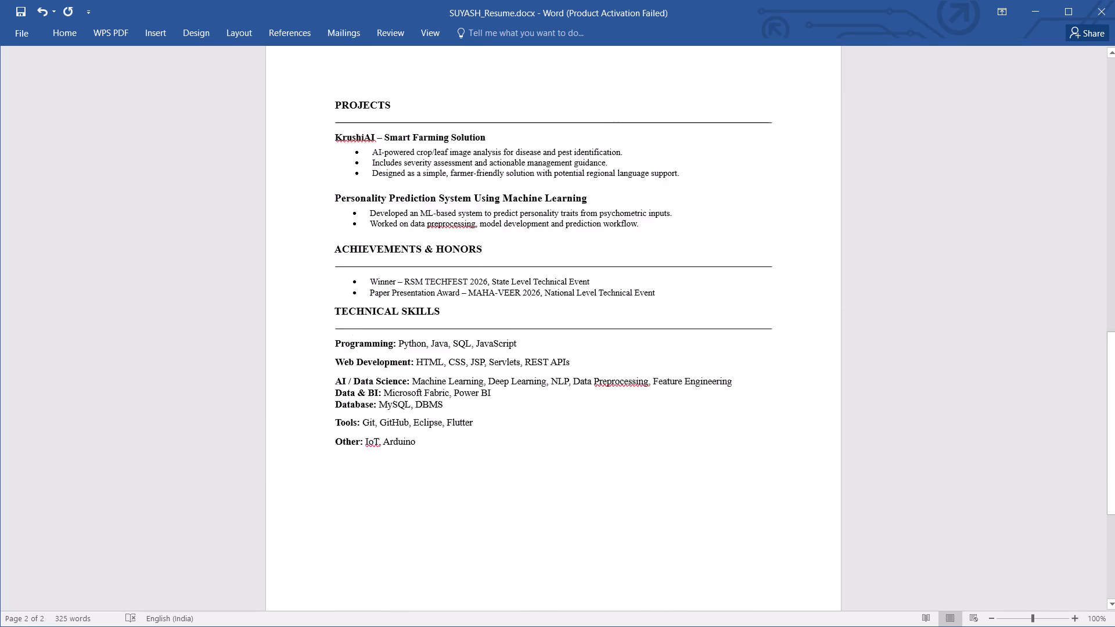
scroll(810, 429, "up", 14)
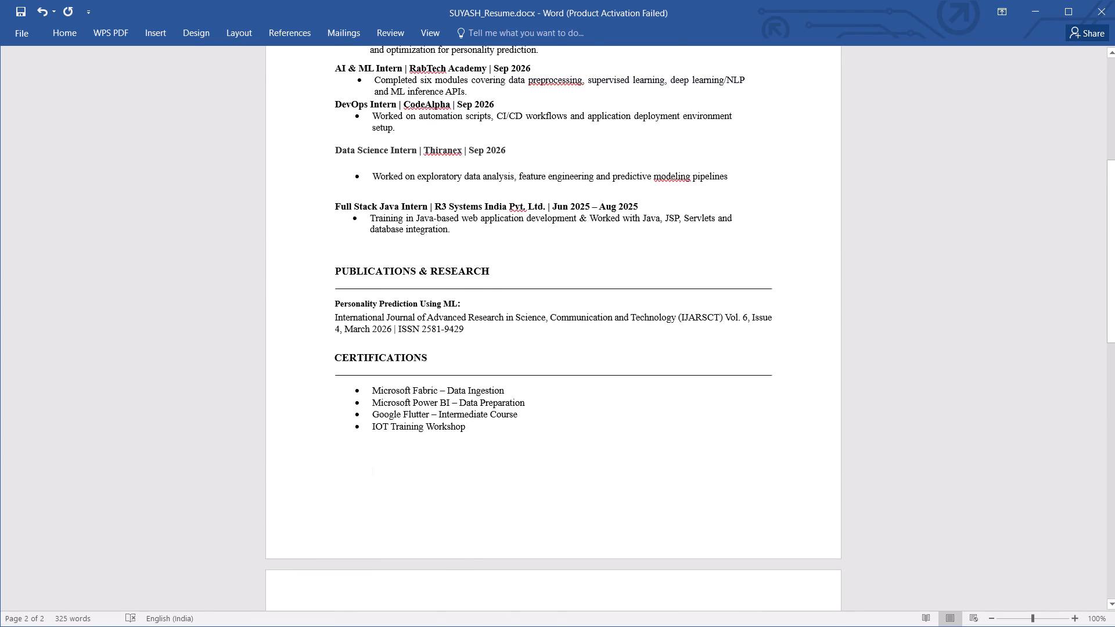
scroll(810, 429, "up", 5)
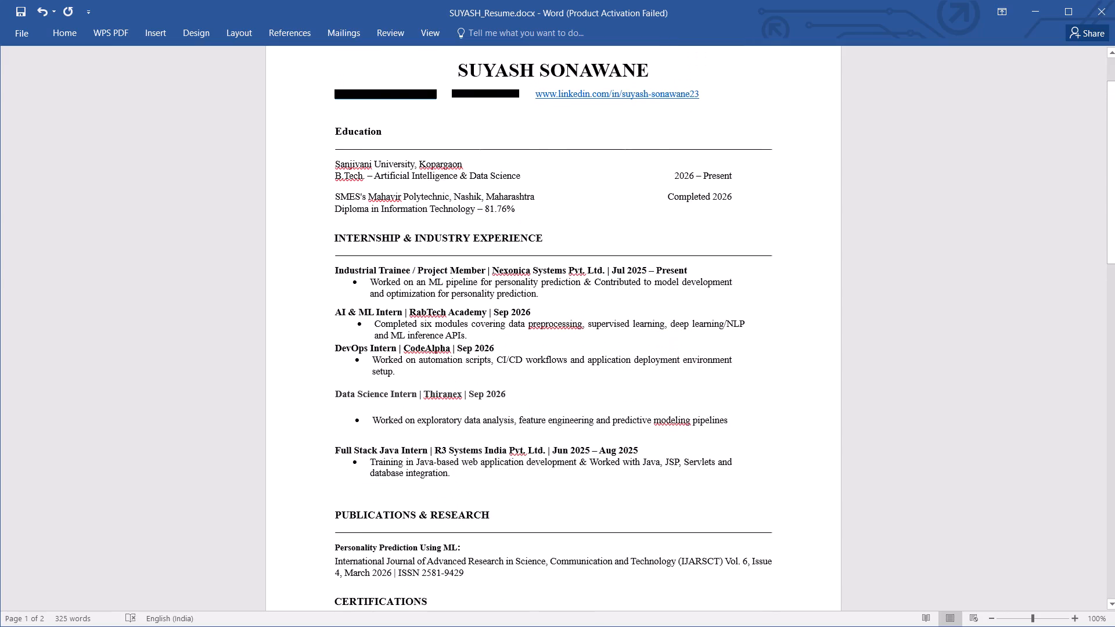
Place the text cursor at the end of the Education heading and bring up the font and paragraph formatting commands.
left_click(424, 137)
left_click(61, 33)
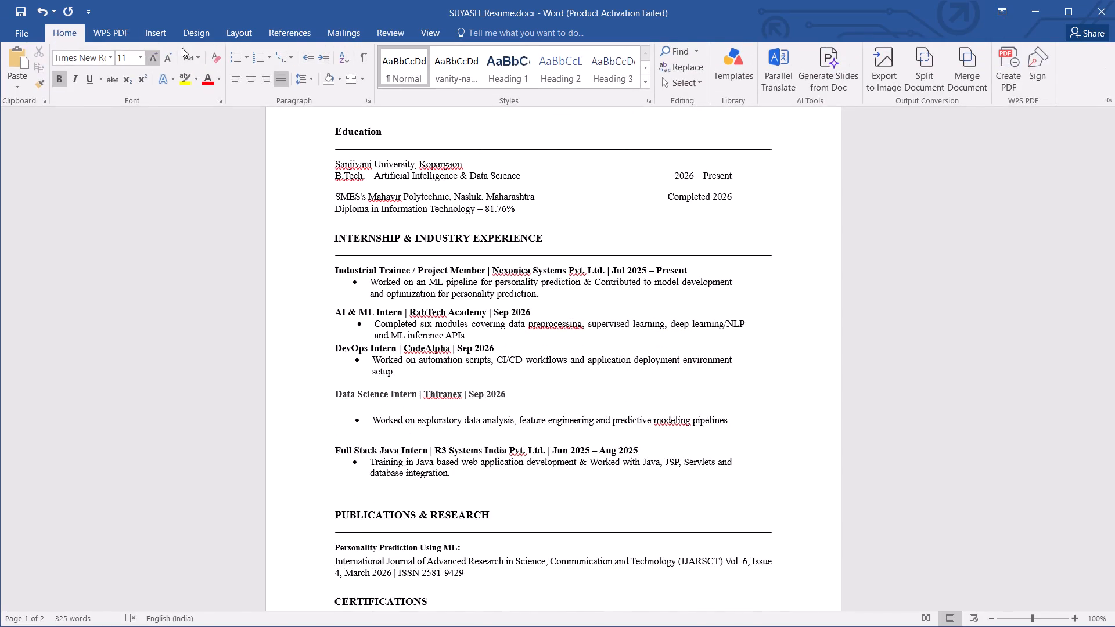
Remove the paragraph spacing after the Education heading.
left_click(311, 82)
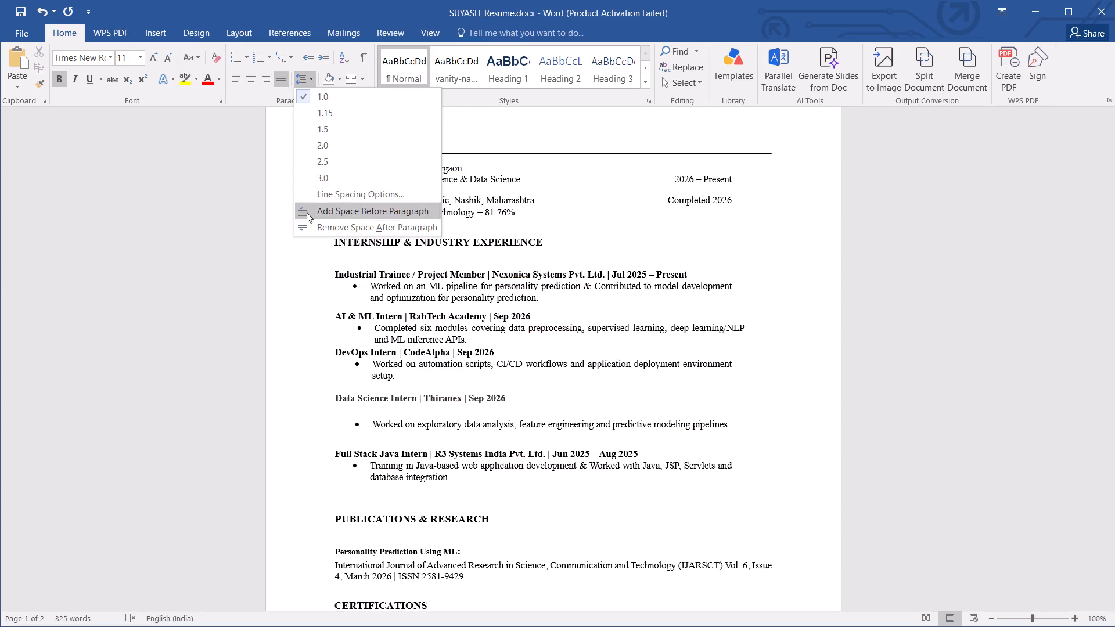
left_click(307, 199)
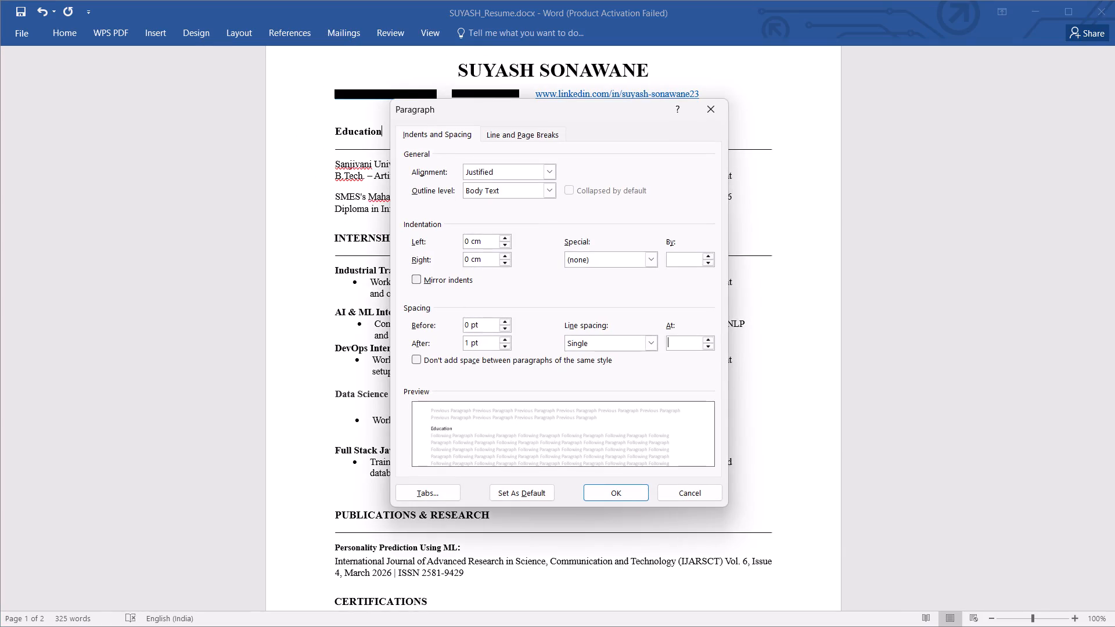
left_click(471, 344)
key("BackSpace")
key("BackSpace")
key("Return")
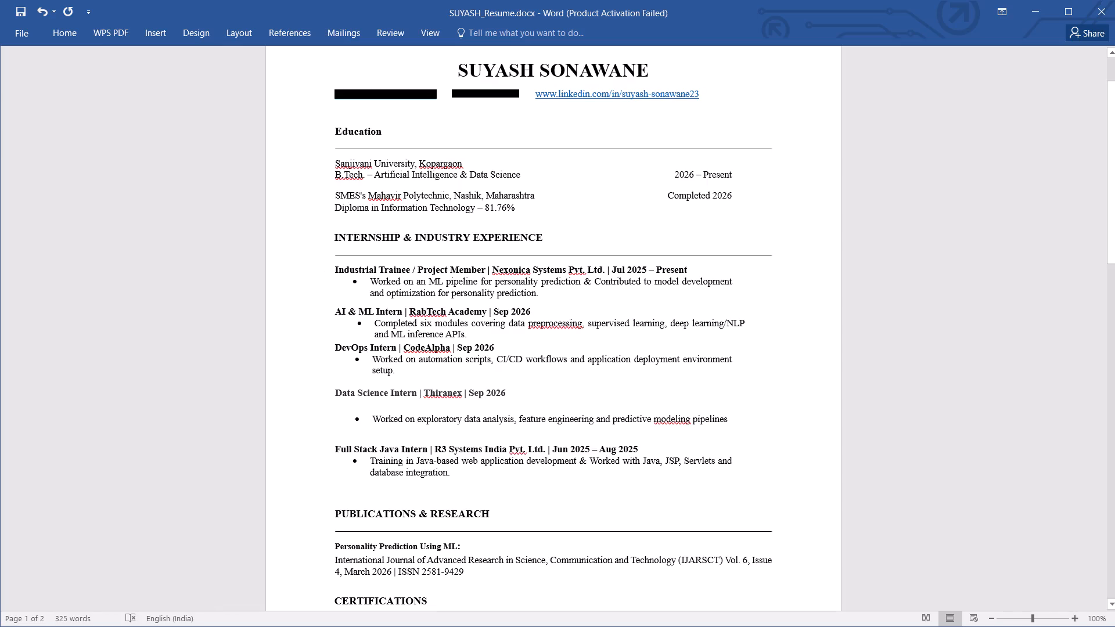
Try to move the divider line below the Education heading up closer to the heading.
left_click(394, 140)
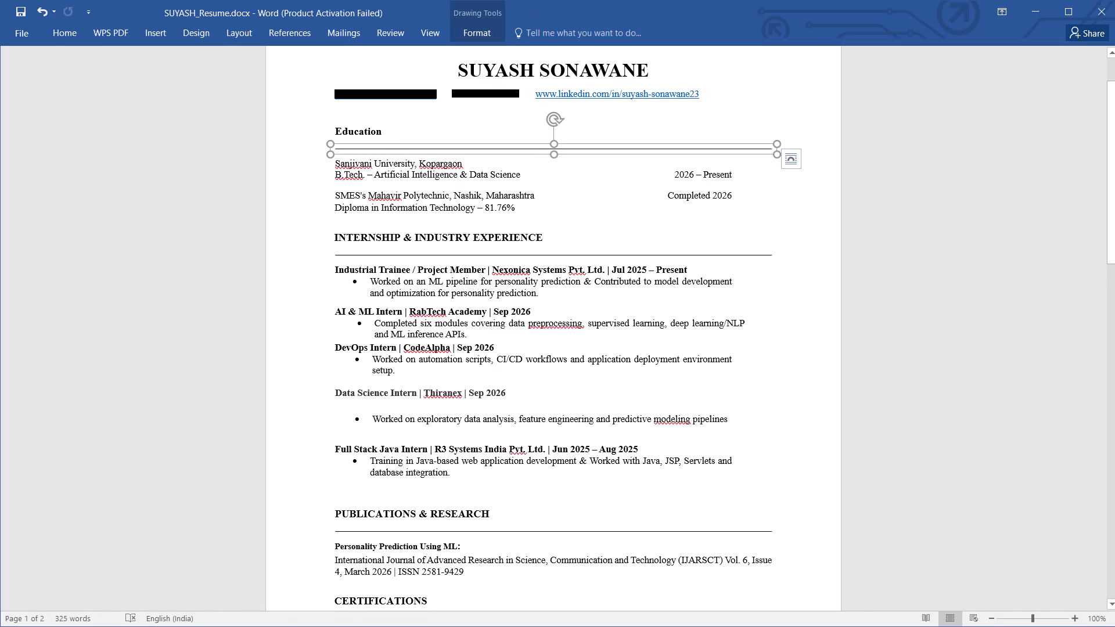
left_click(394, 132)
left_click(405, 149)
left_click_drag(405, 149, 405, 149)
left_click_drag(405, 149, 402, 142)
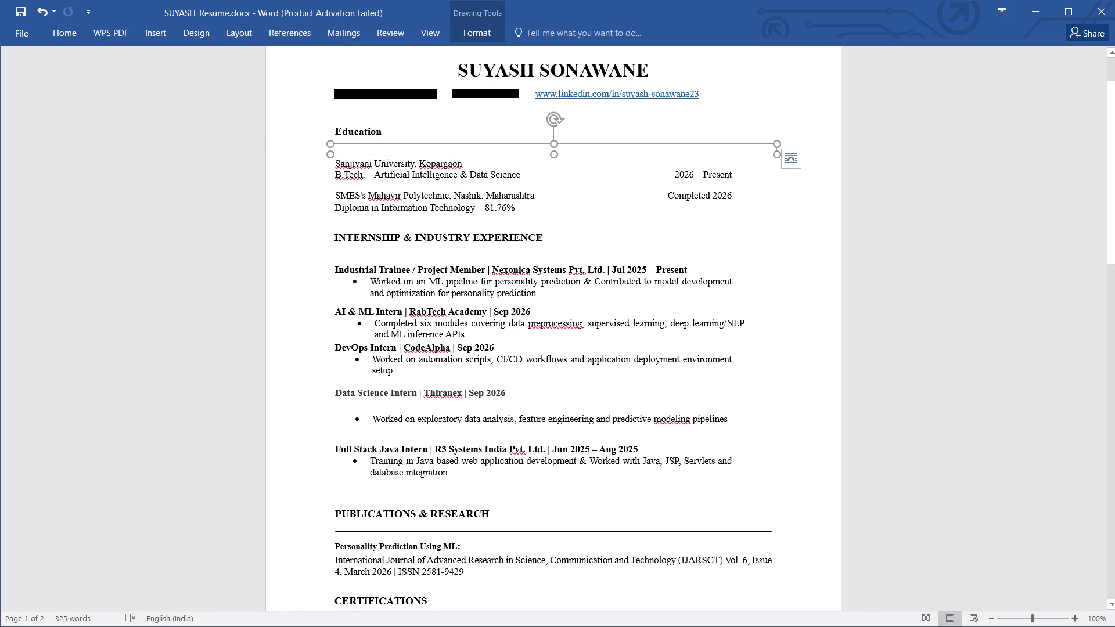
Give the Education heading 0 pt spacing before and after, single line spacing, and no added space between paragraphs of the same style.
left_click(402, 132)
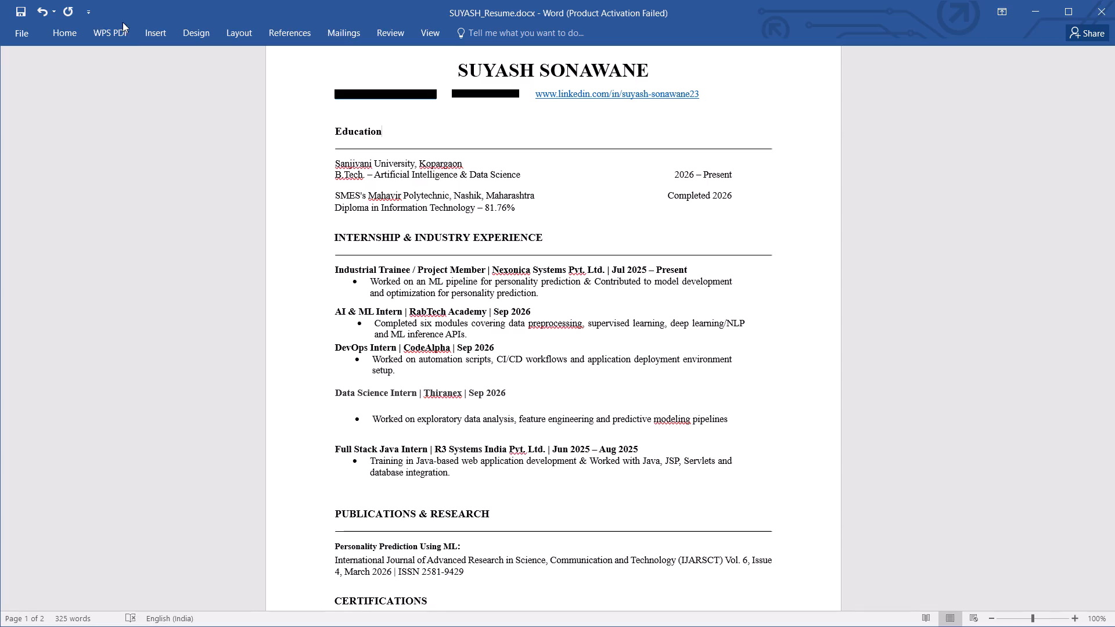
left_click(80, 23)
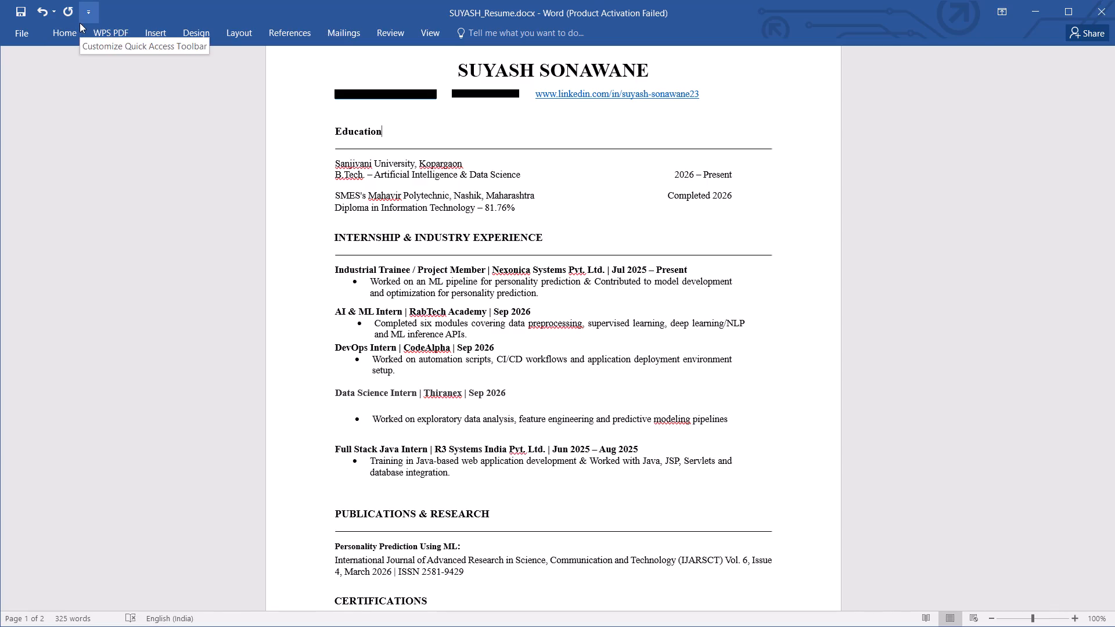
left_click(67, 34)
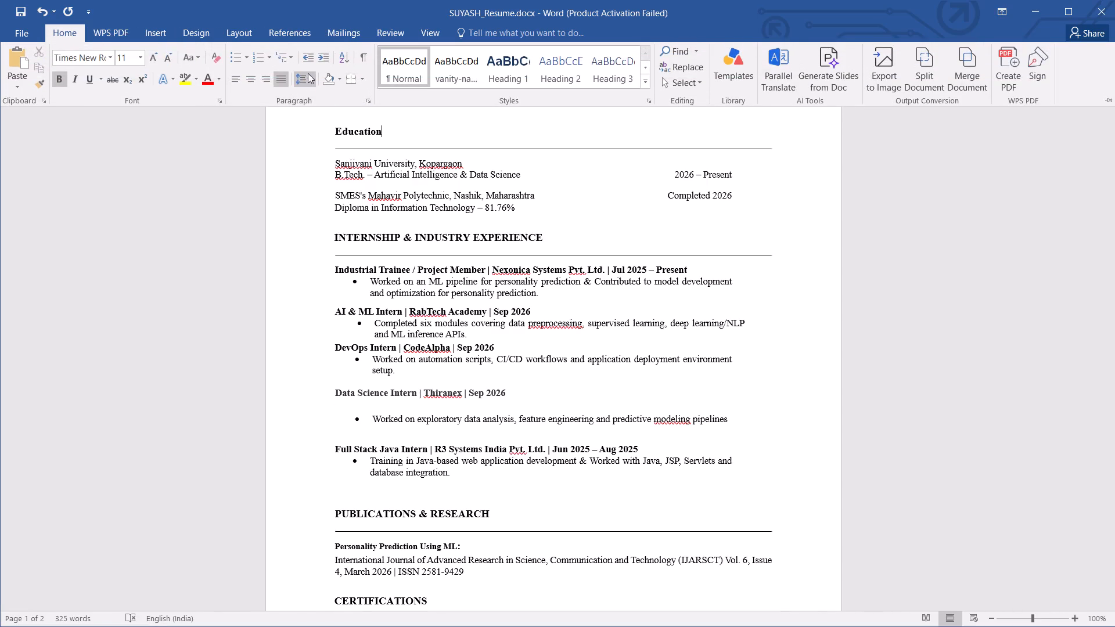
left_click(308, 73)
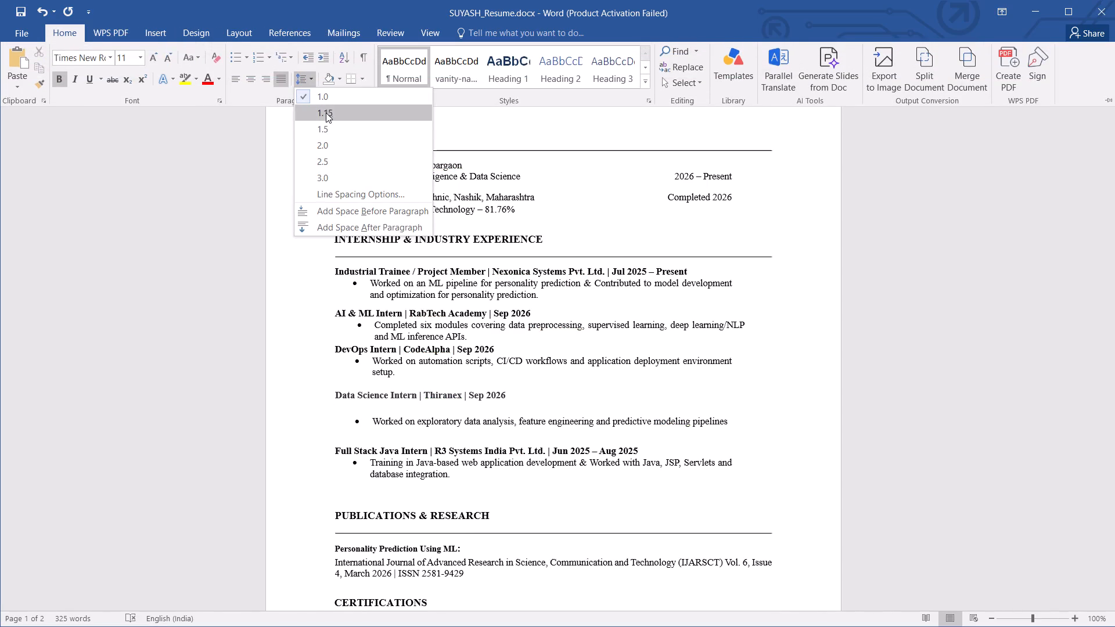
left_click(351, 198)
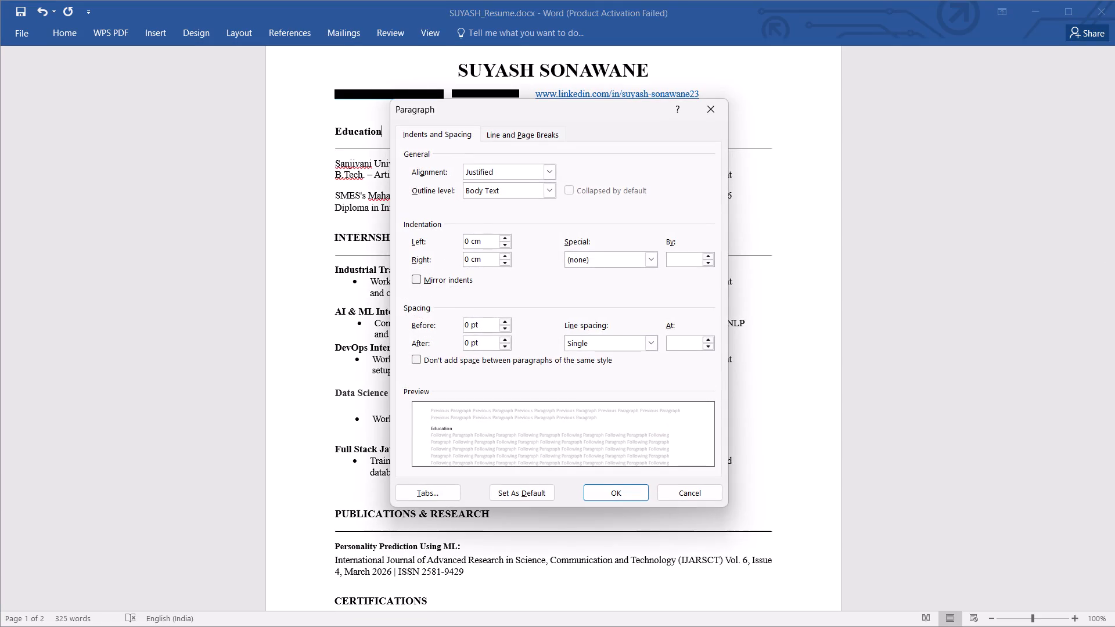
double_click(505, 326)
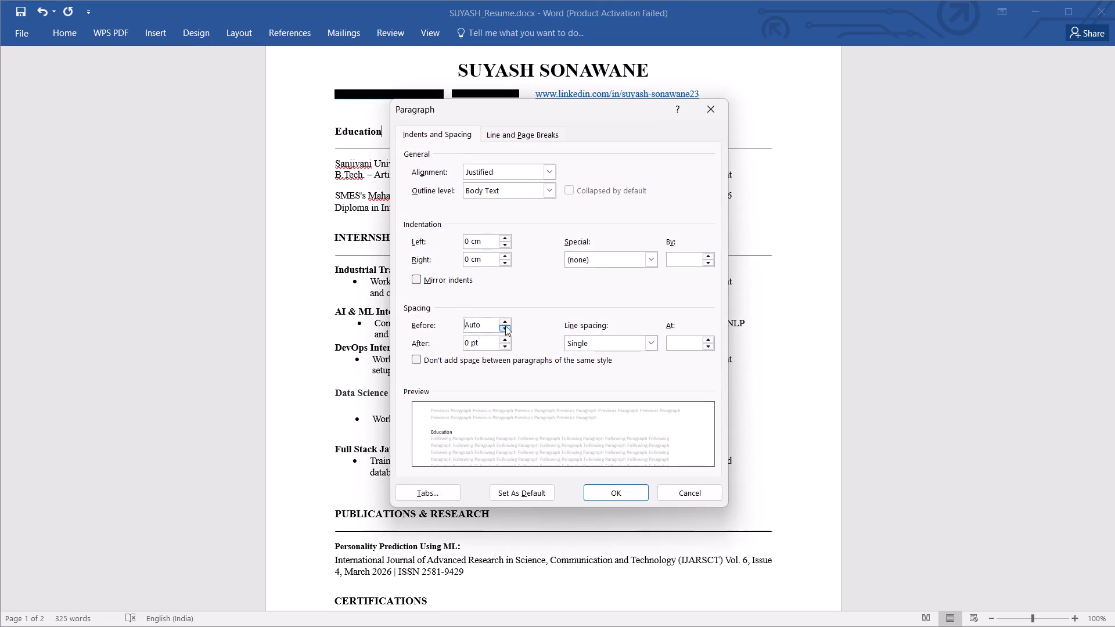
triple_click(505, 323)
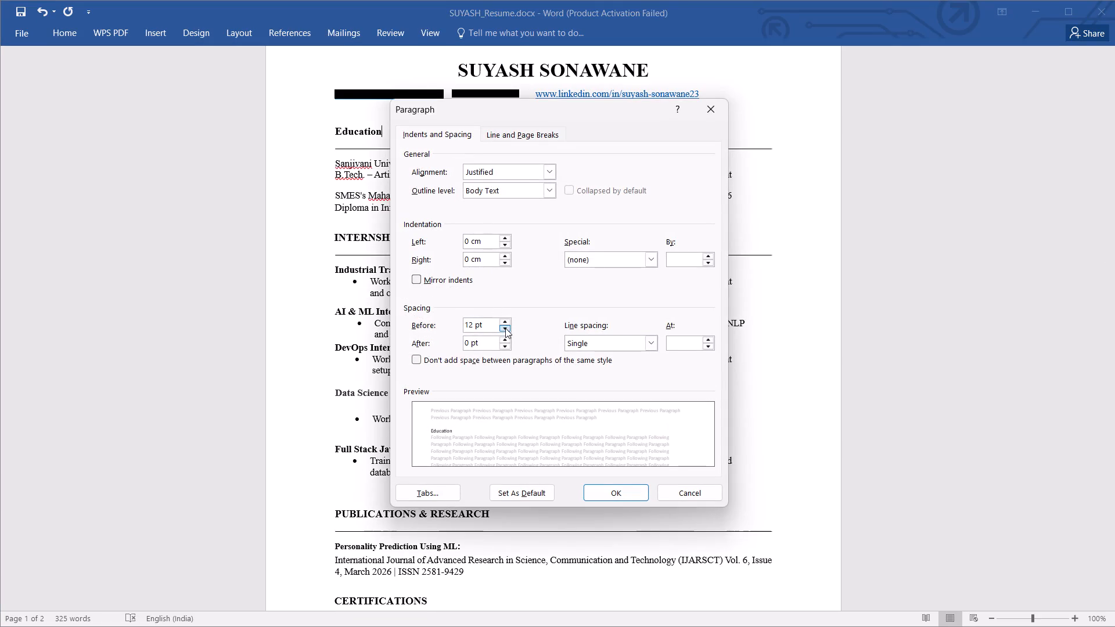
left_click(505, 328)
left_click(505, 328)
left_click(505, 328)
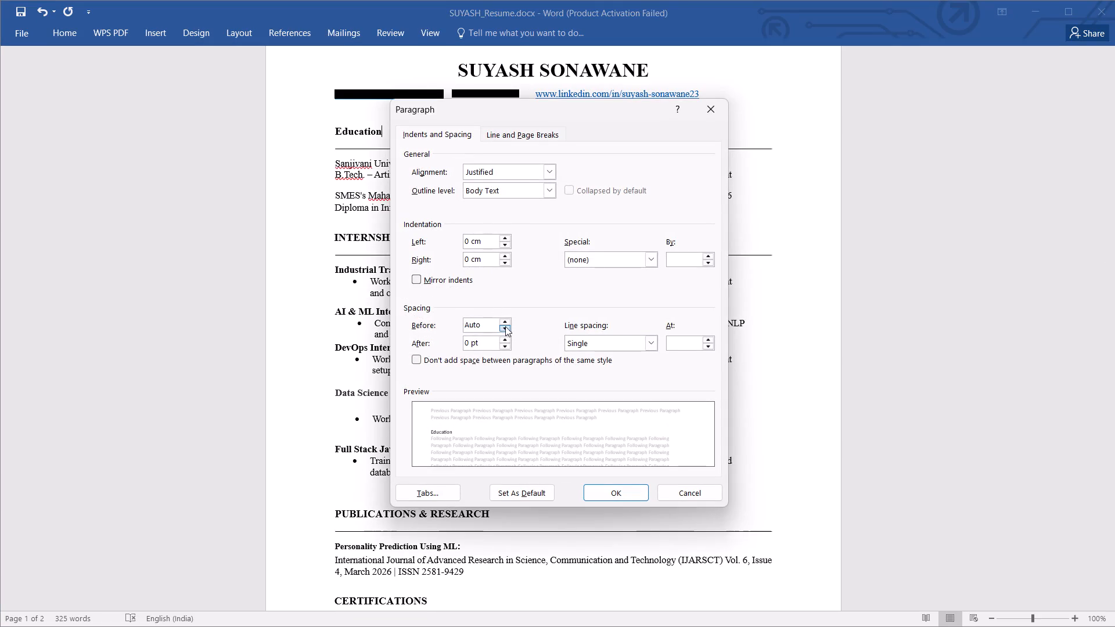
left_click(505, 316)
left_click(506, 318)
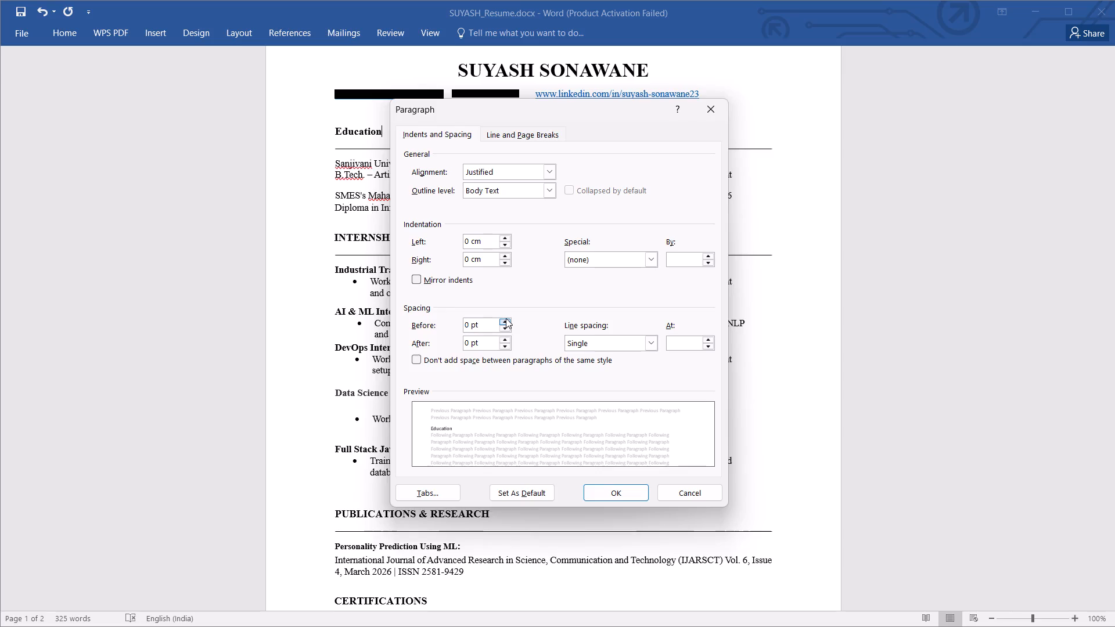
left_click(500, 338)
left_click(500, 338)
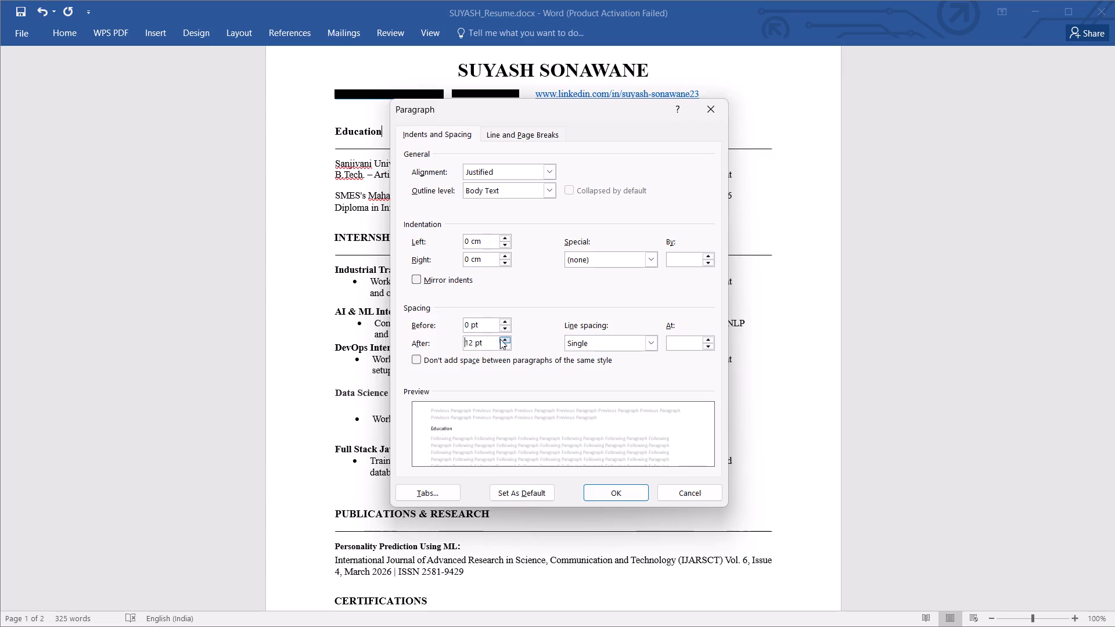
double_click(499, 344)
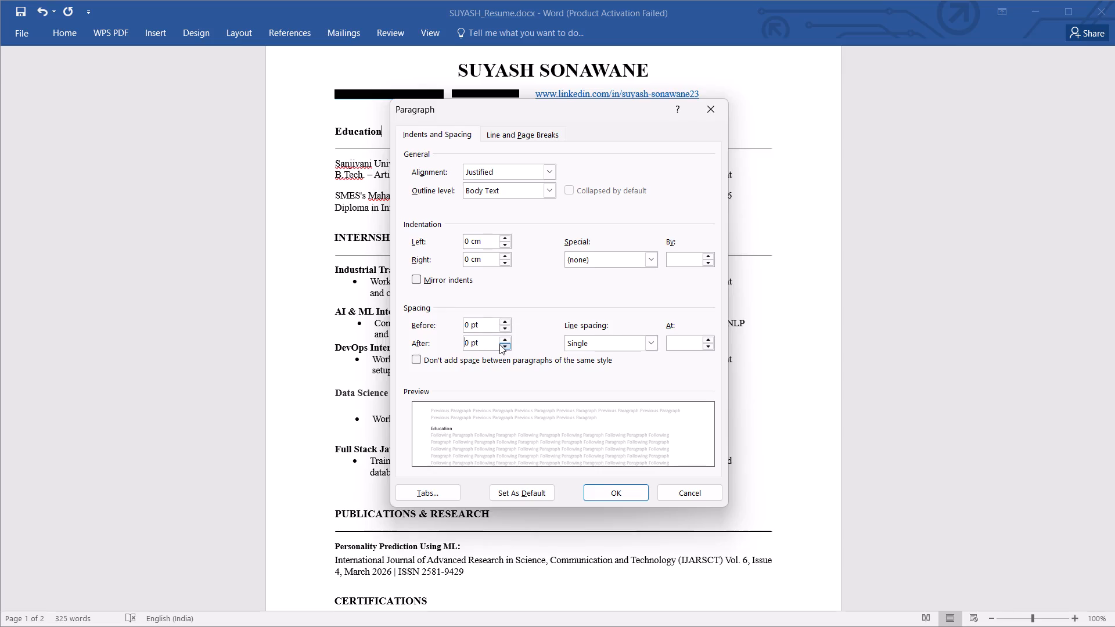
left_click(613, 341)
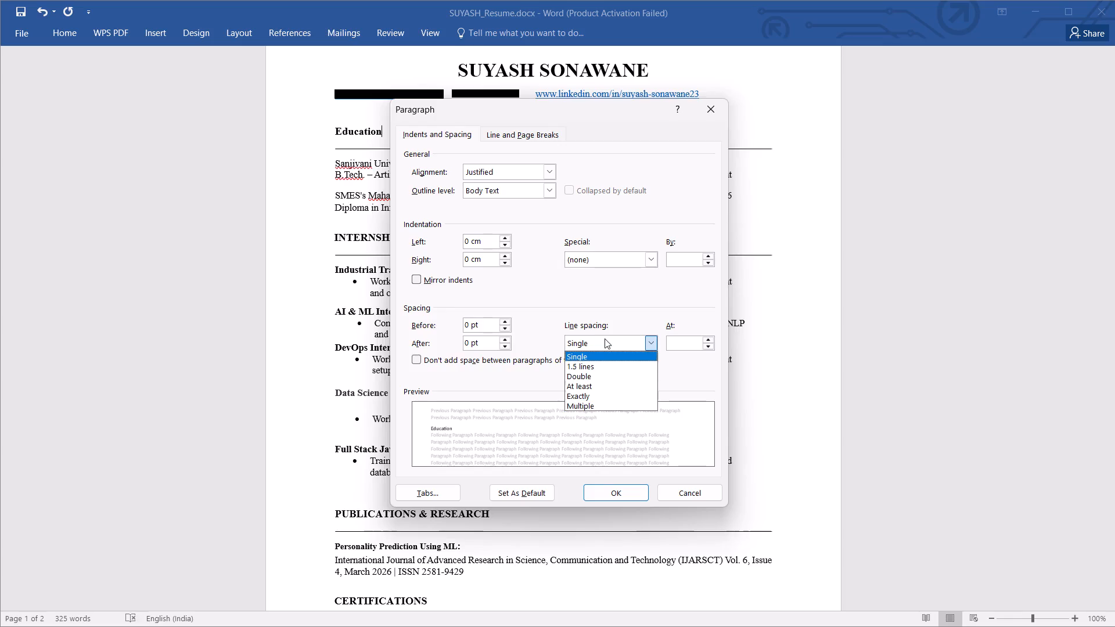
left_click(612, 334)
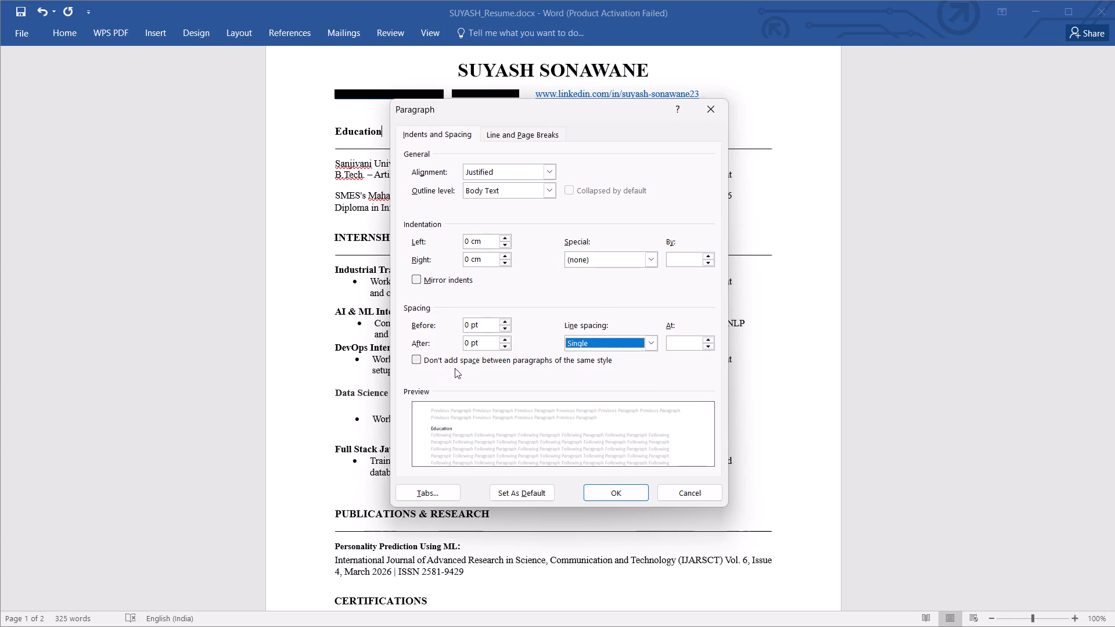
left_click(422, 358)
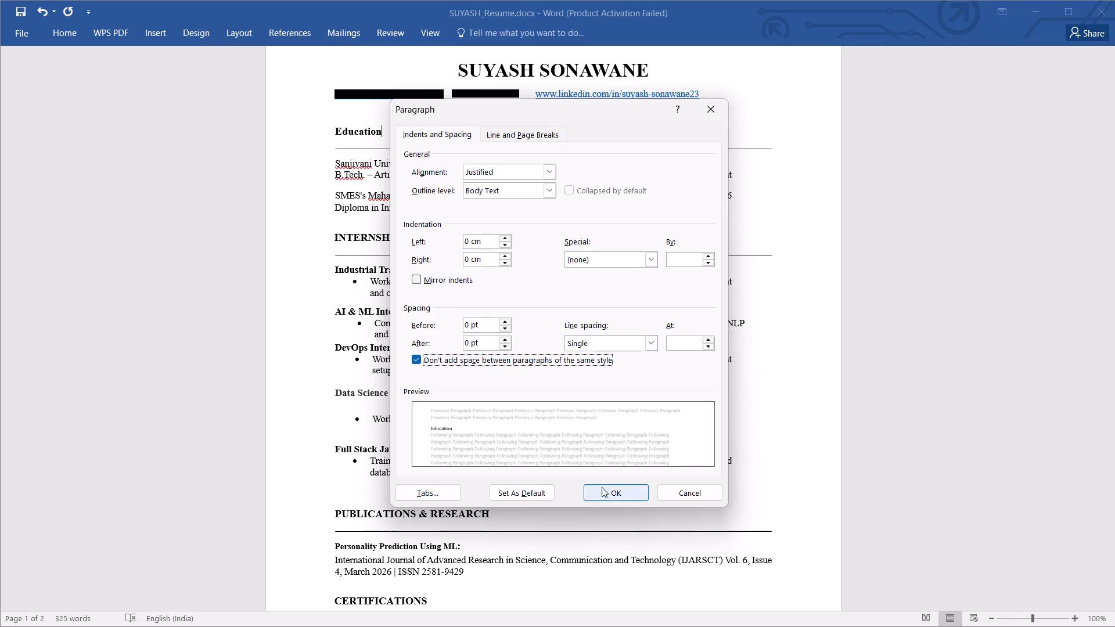
left_click(603, 491)
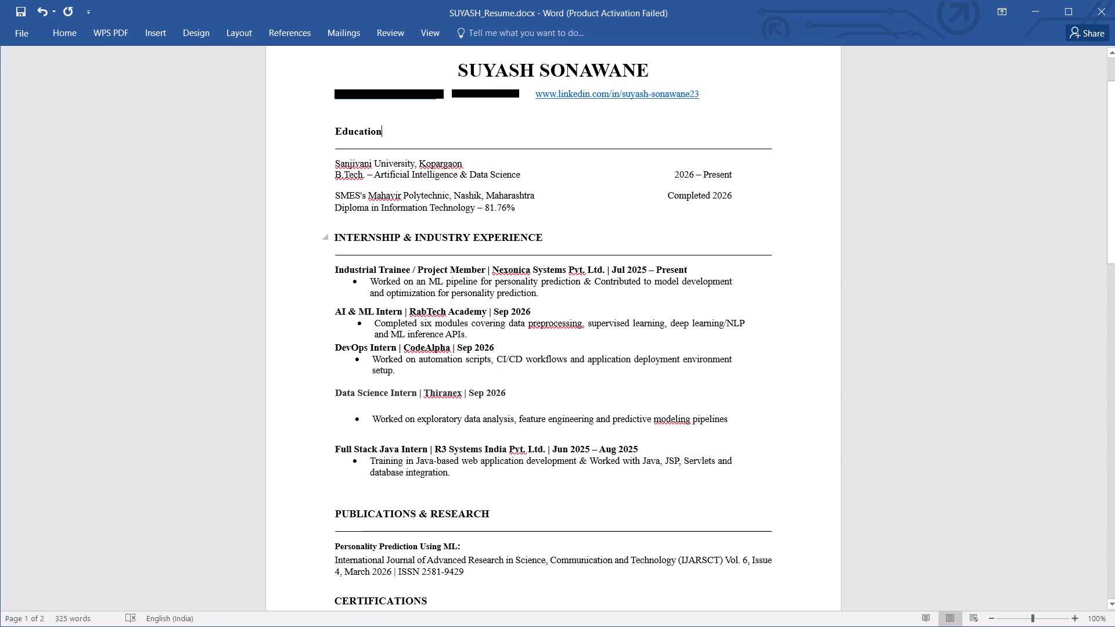
Set the paragraph spacing before and after to 0 for the entire résumé.
key("ctrl+a")
left_click(76, 29)
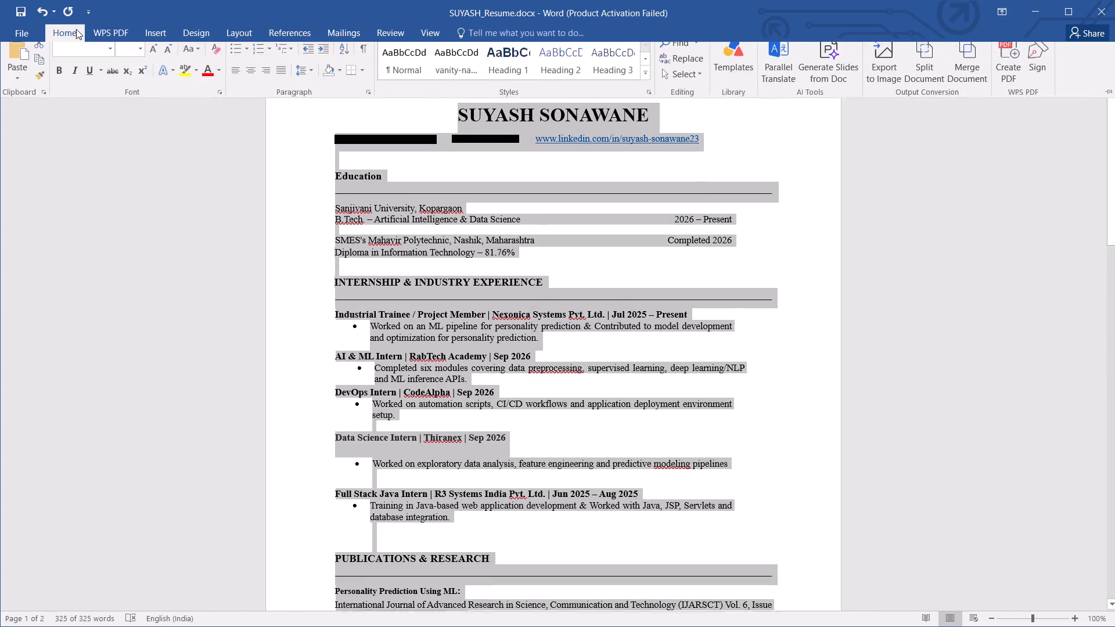
left_click(313, 74)
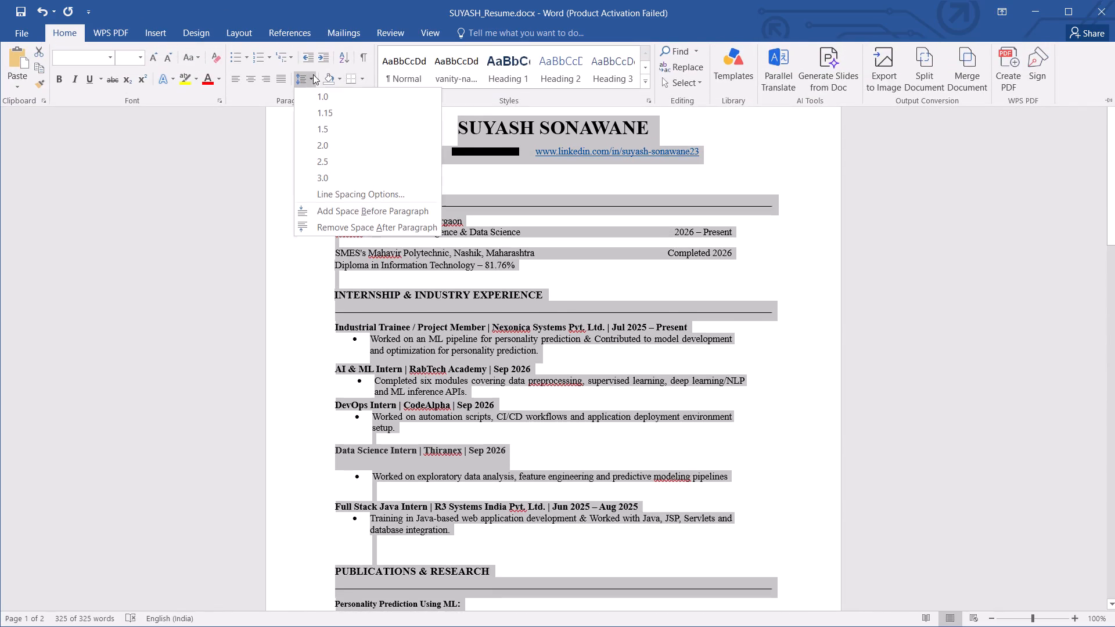
left_click(344, 192)
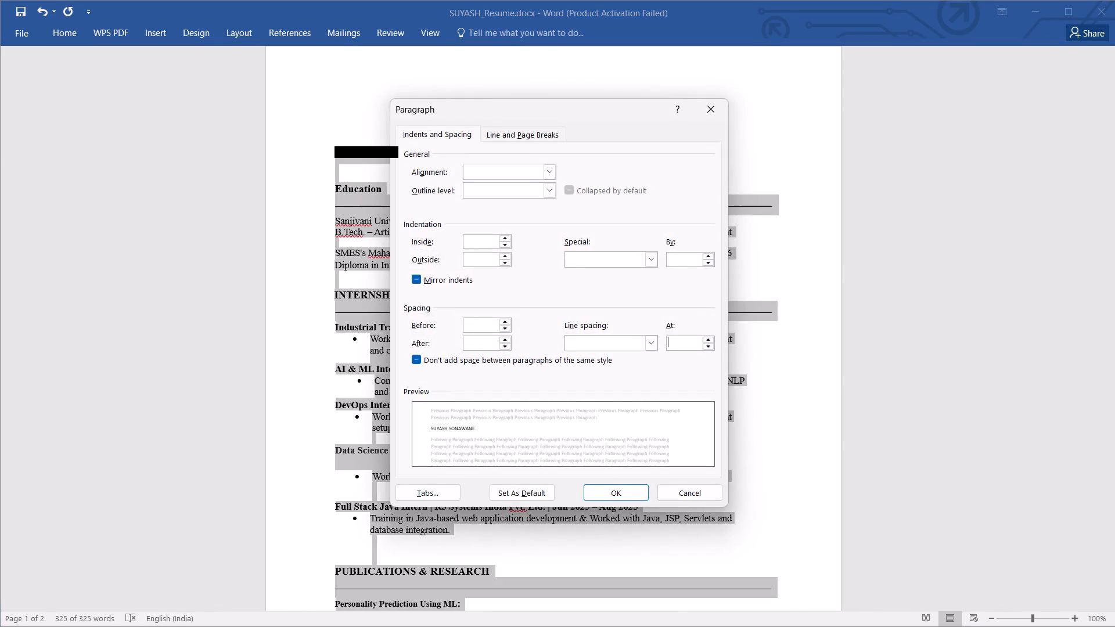
left_click(478, 322)
key("1")
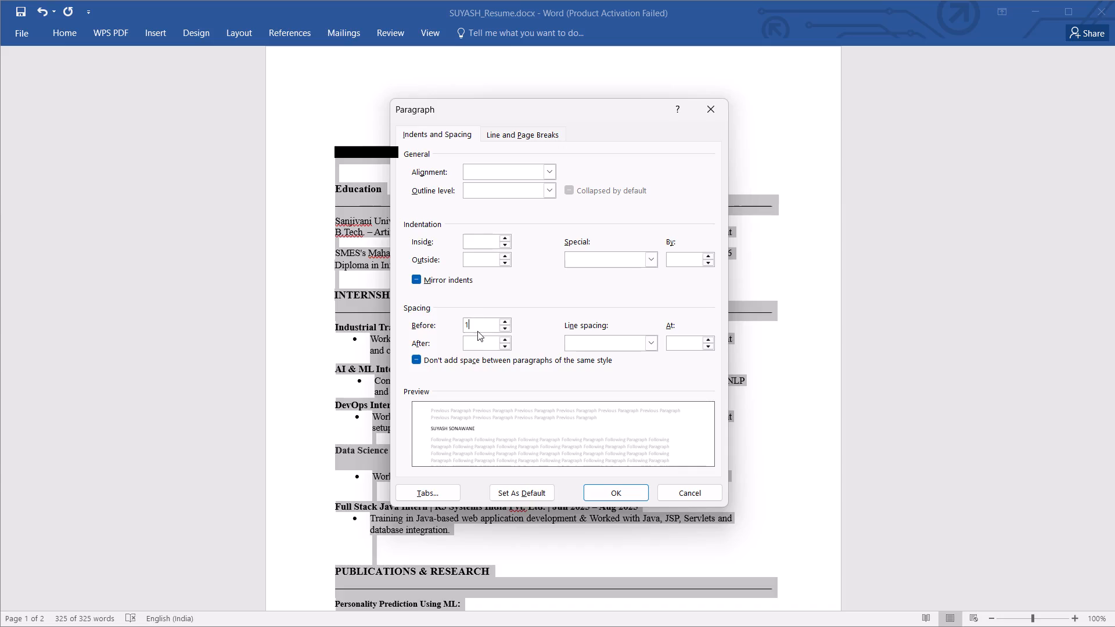
key("BackSpace")
key("0")
left_click(485, 348)
key("0")
left_click(592, 488)
left_click(570, 405)
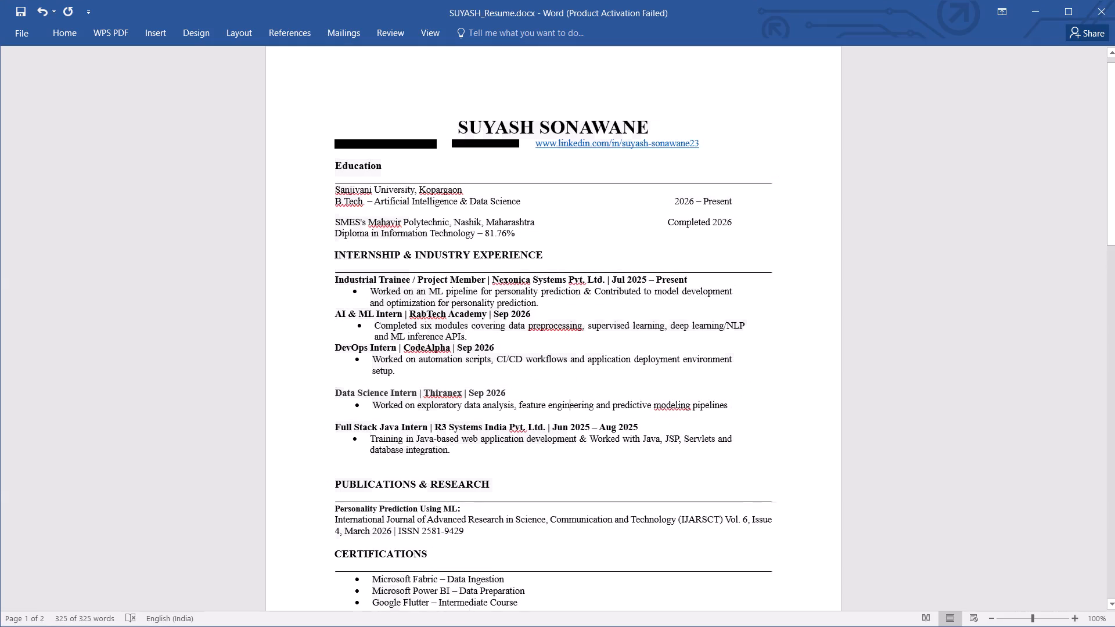
Reduce the gap above the PUBLICATIONS & RESEARCH heading to a single unbulleted blank line.
scroll(546, 308, "down", 6)
left_click(484, 254)
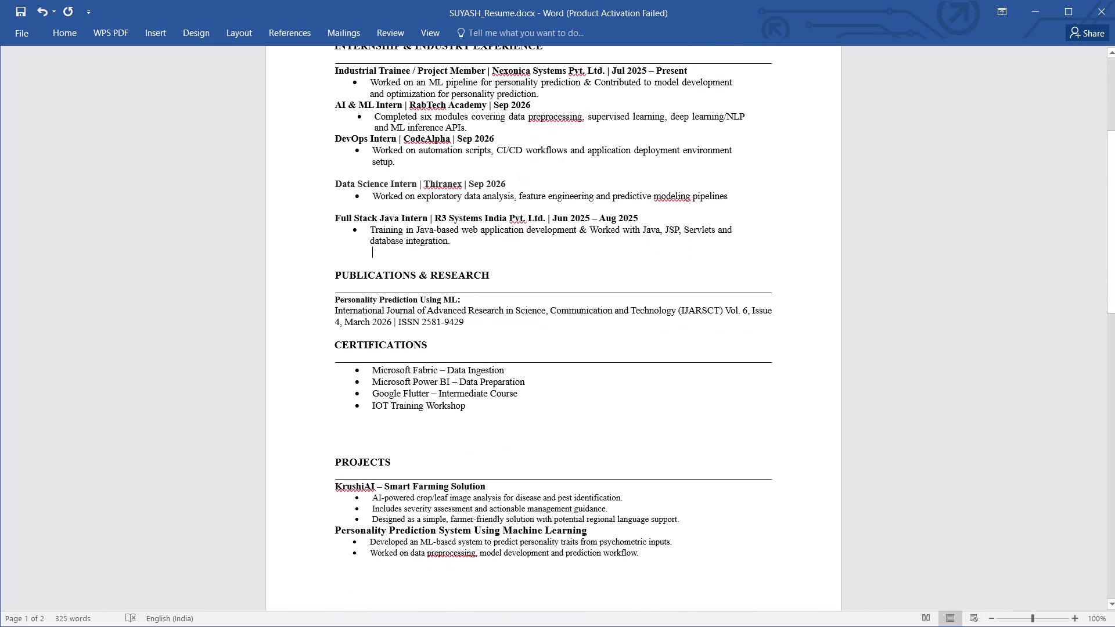
key("BackSpace")
key("BackSpace")
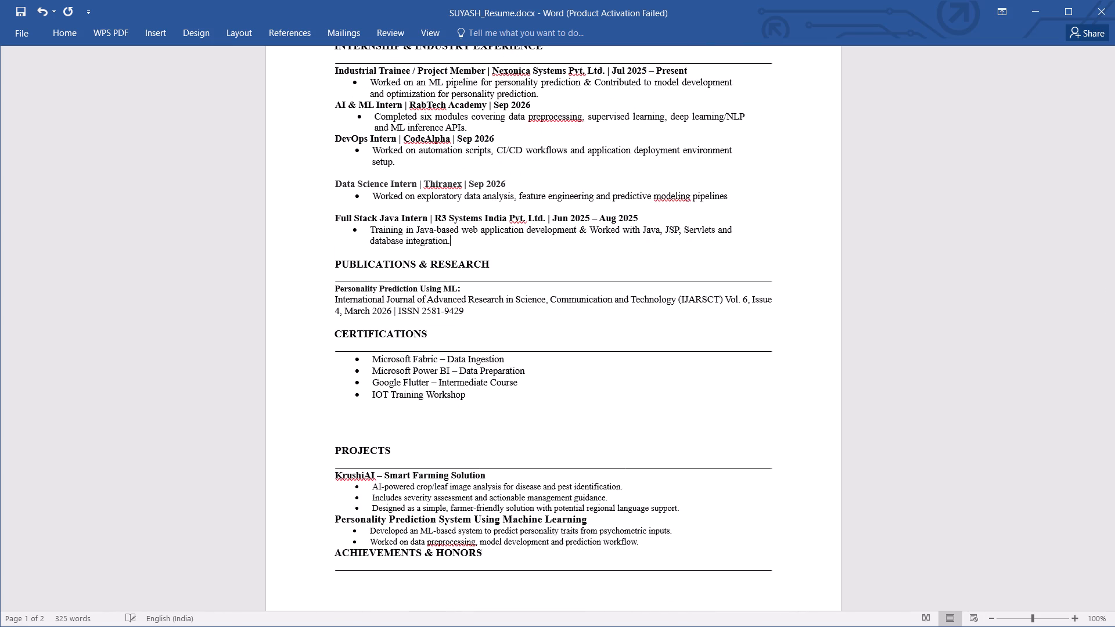
left_click(479, 255)
key("BackSpace")
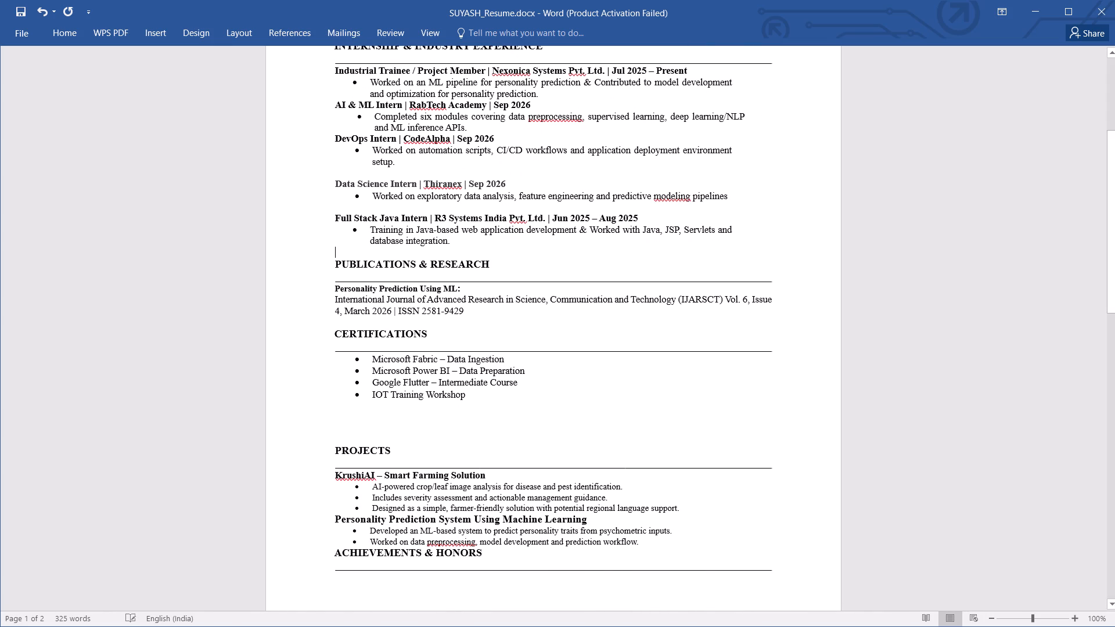
key("BackSpace")
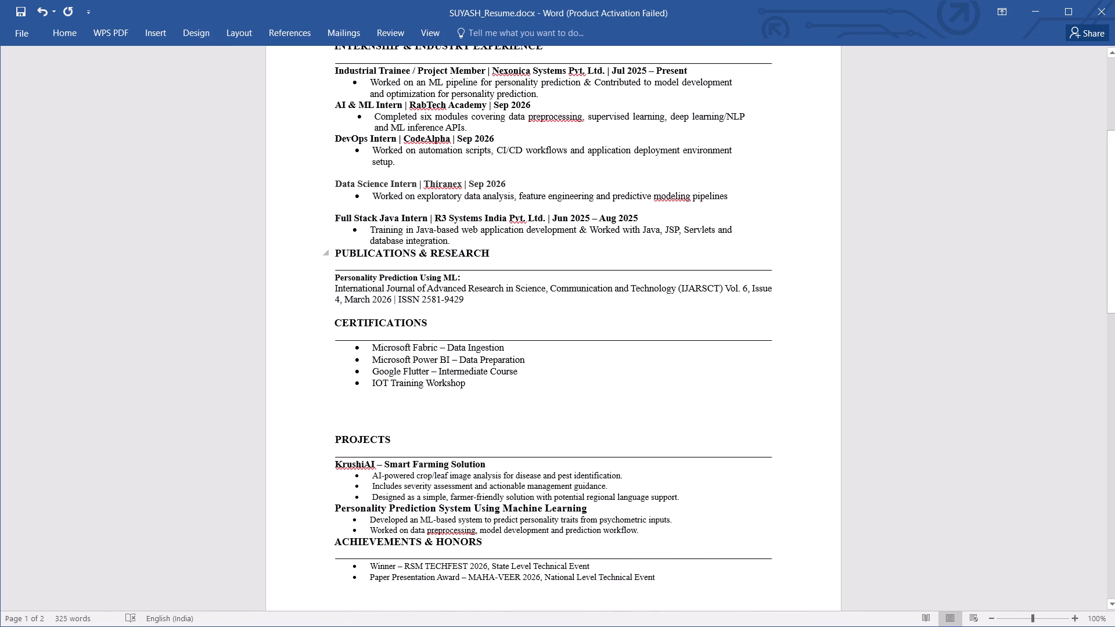
key("Return")
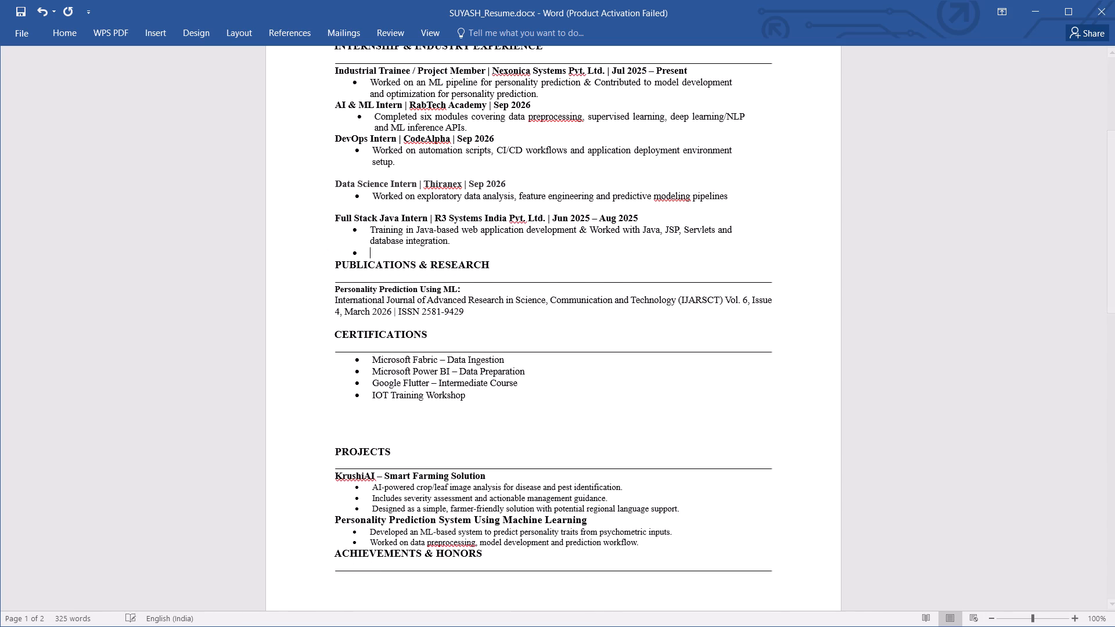
key("BackSpace")
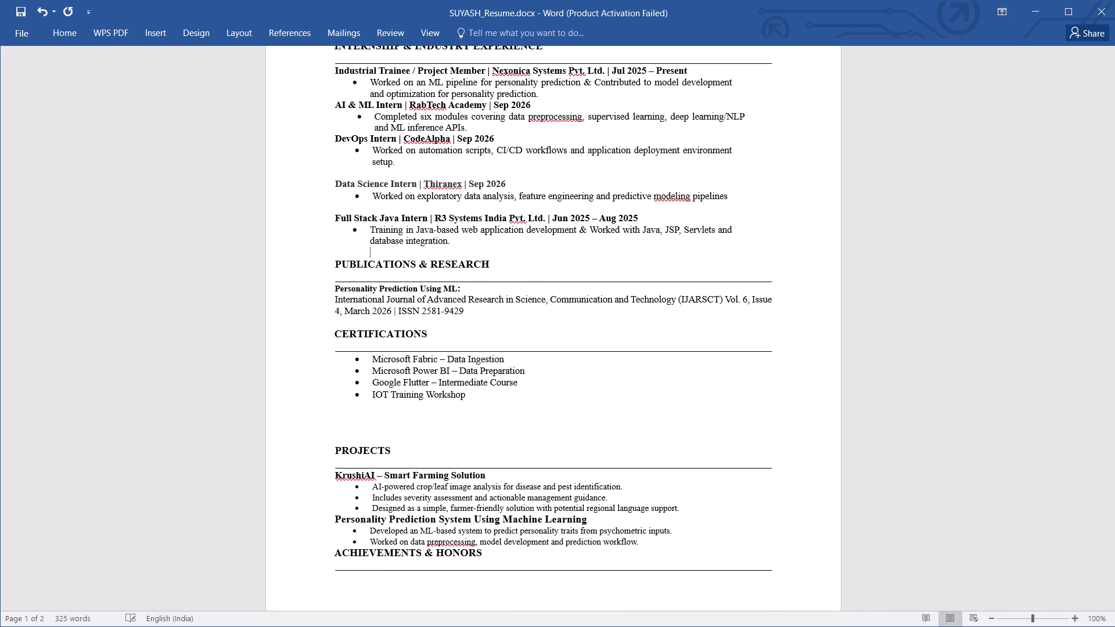
Go back up to the name line at the top of page one, examining the spacing of the sections.
key("Up")
key("Up")
key("Up")
key("Up")
key("Up")
key("Up")
key("Up")
key("Up")
key("Up")
key("Up")
key("Up")
key("Up")
key("Up")
key("Up")
key("Up")
key("Up")
key("Up")
key("Up")
key("Up")
key("Up")
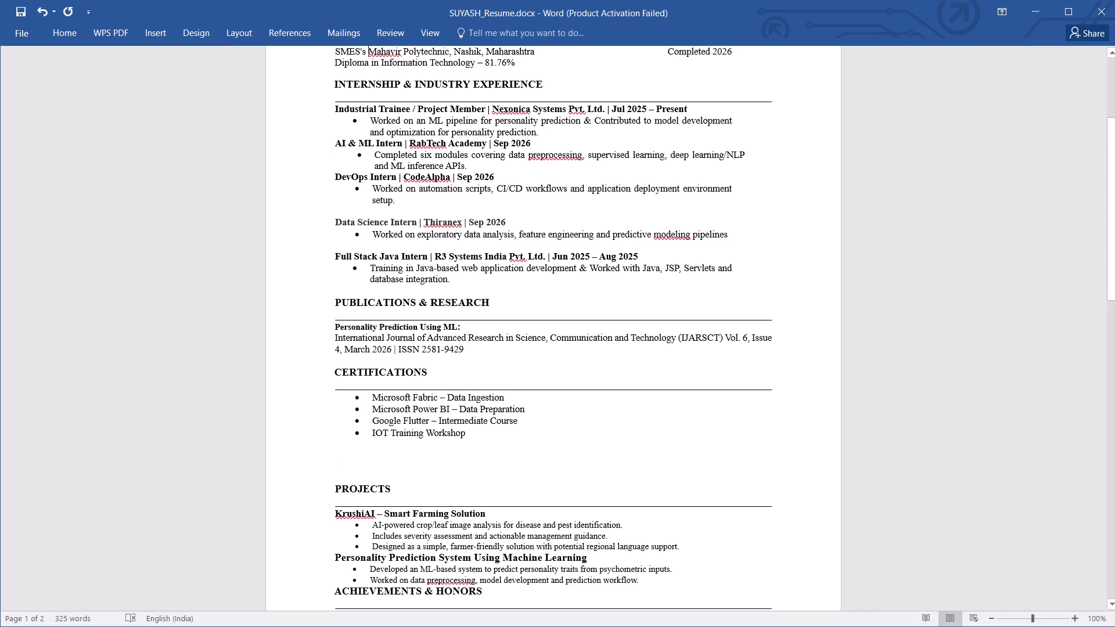
key("Up")
key("Up")
key("Up")
key("Up")
key("Up")
key("Up")
key("Up")
key("Up")
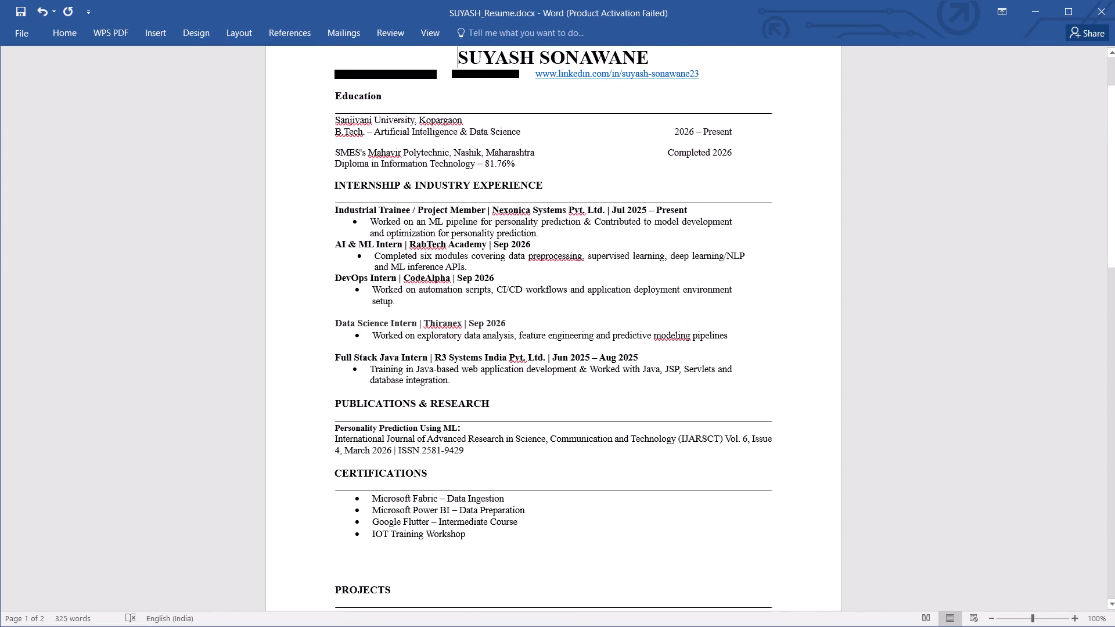